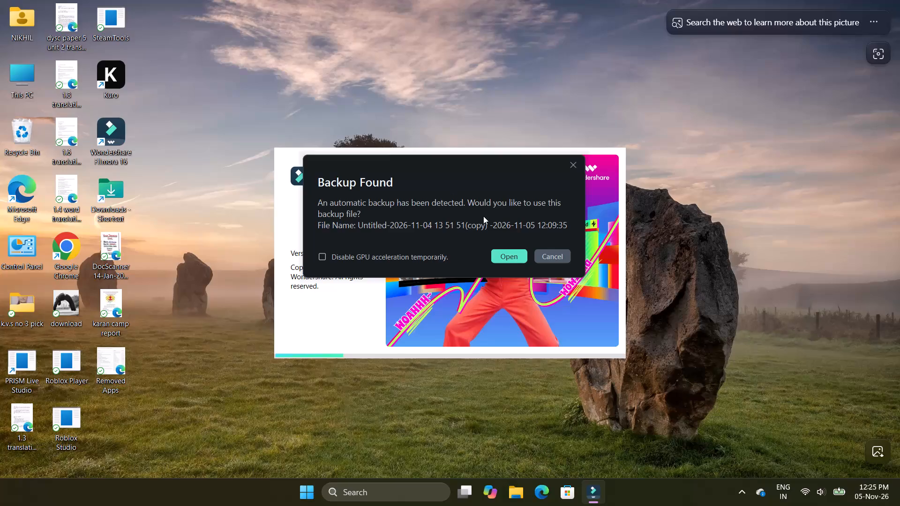
left_click(509, 256)
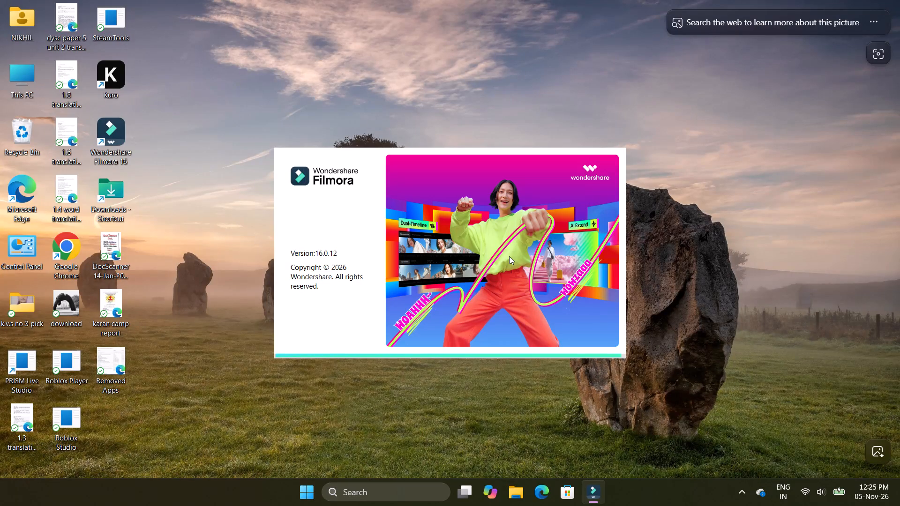
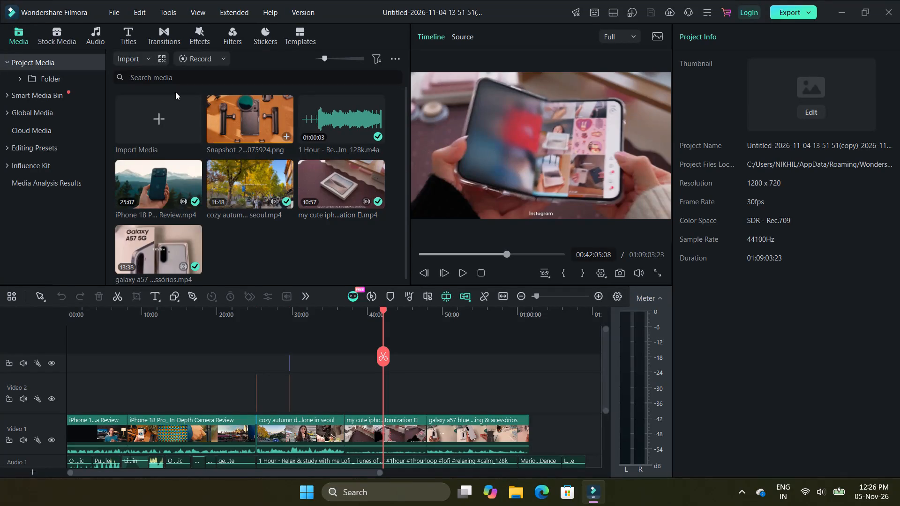
Start importing media into the project and browse the files in the video folder.
left_click(160, 115)
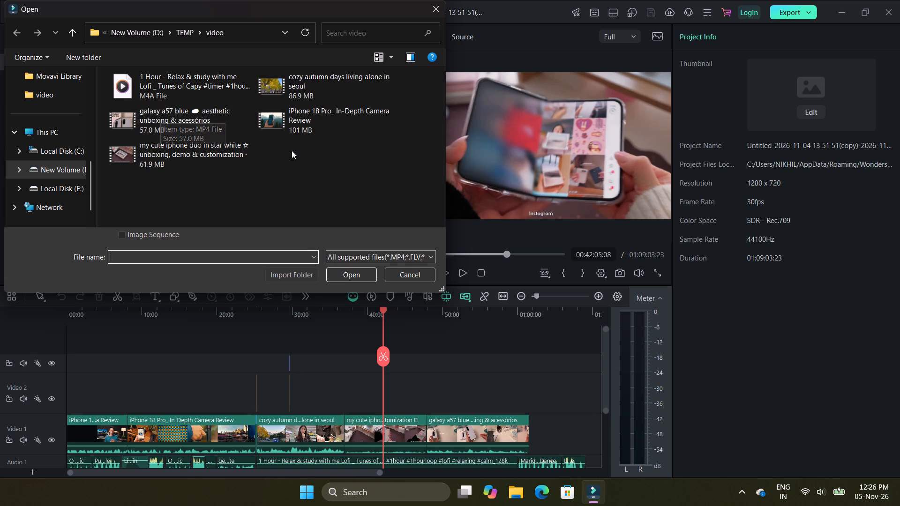
scroll(292, 150, "up", 1)
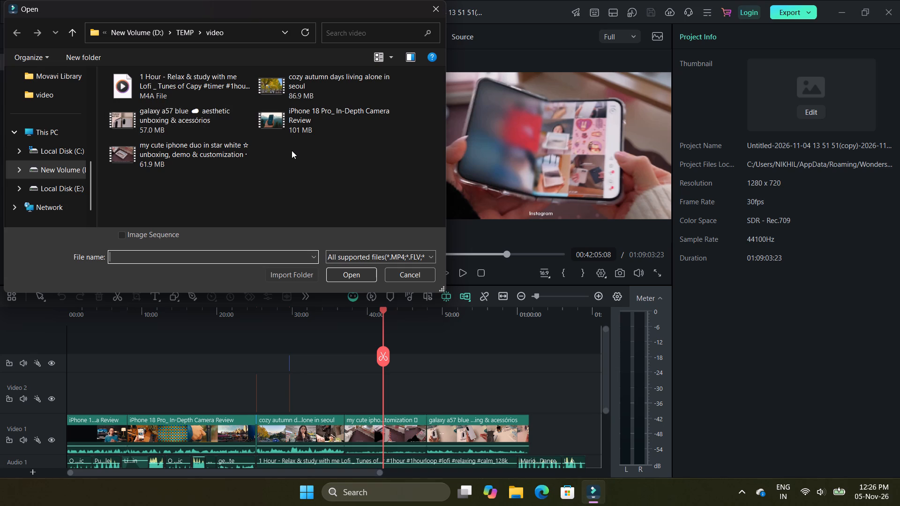
scroll(292, 150, "up", 1)
scroll(340, 123, "up", 1)
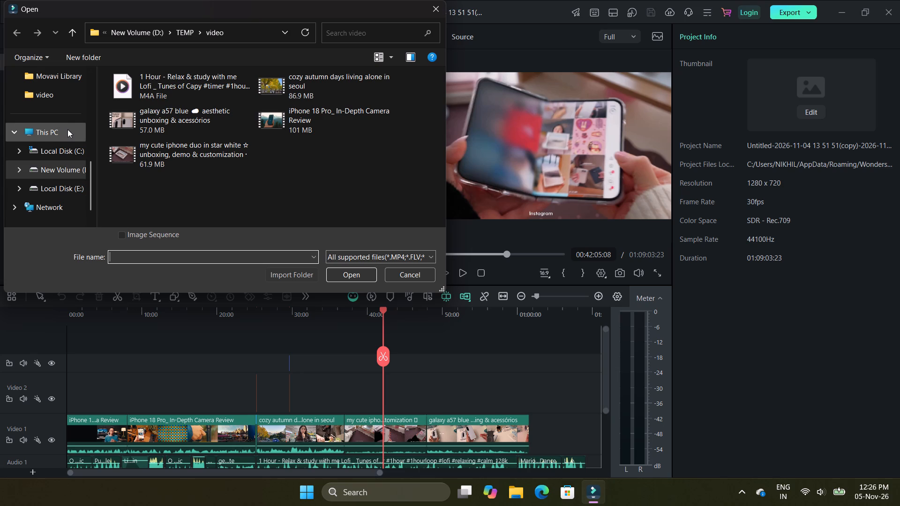
Browse the available folder locations and check the Videos folder for media to import, returning to TEMP's video folder.
scroll(68, 108, "up", 1)
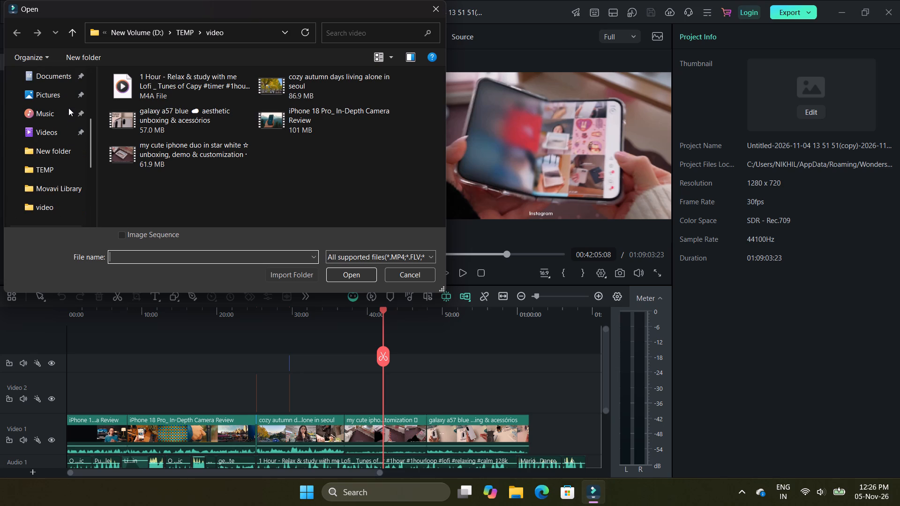
scroll(68, 108, "up", 2)
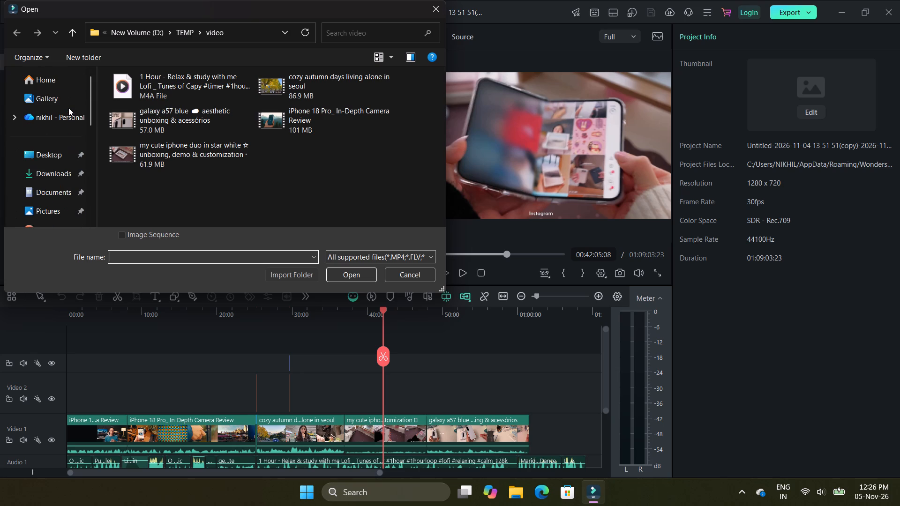
scroll(68, 108, "down", 2)
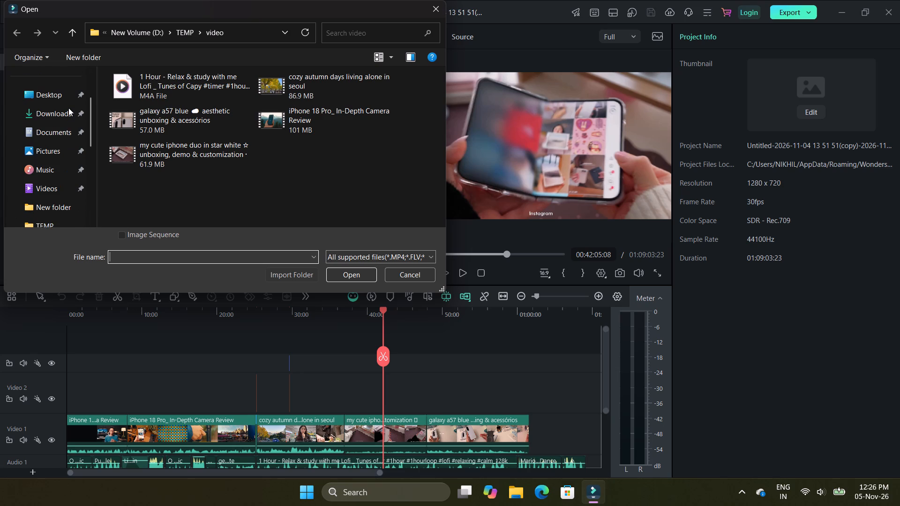
scroll(68, 108, "down", 1)
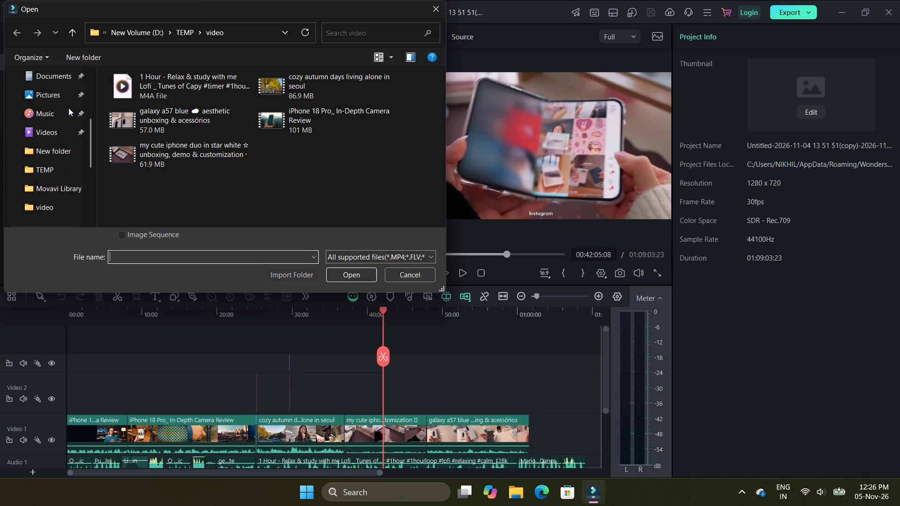
scroll(68, 108, "down", 1)
left_click(50, 131)
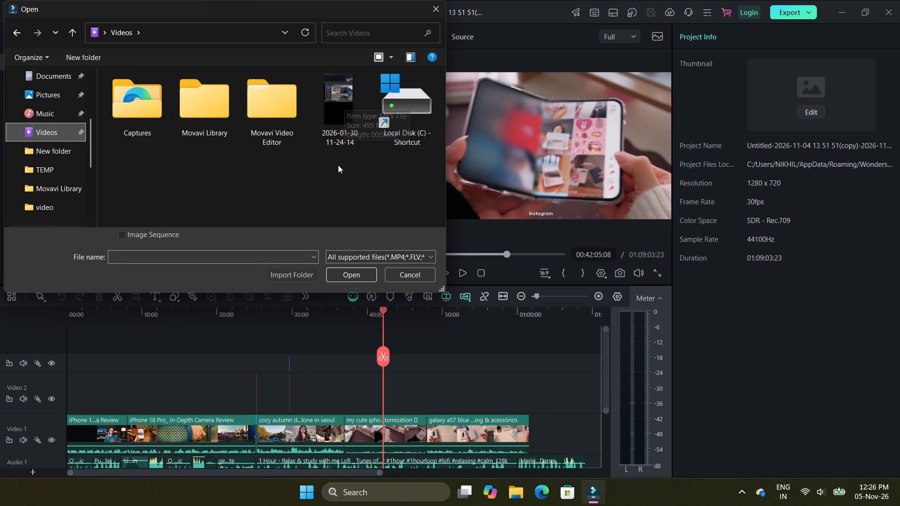
left_click(15, 34)
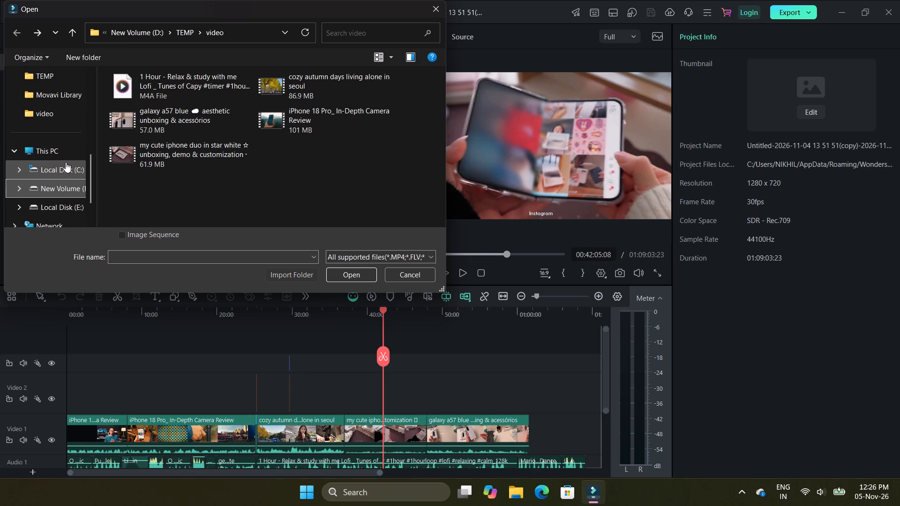
Look through the drives and quick-access folders, and examine the media files in the video folder.
scroll(68, 170, "down", 1)
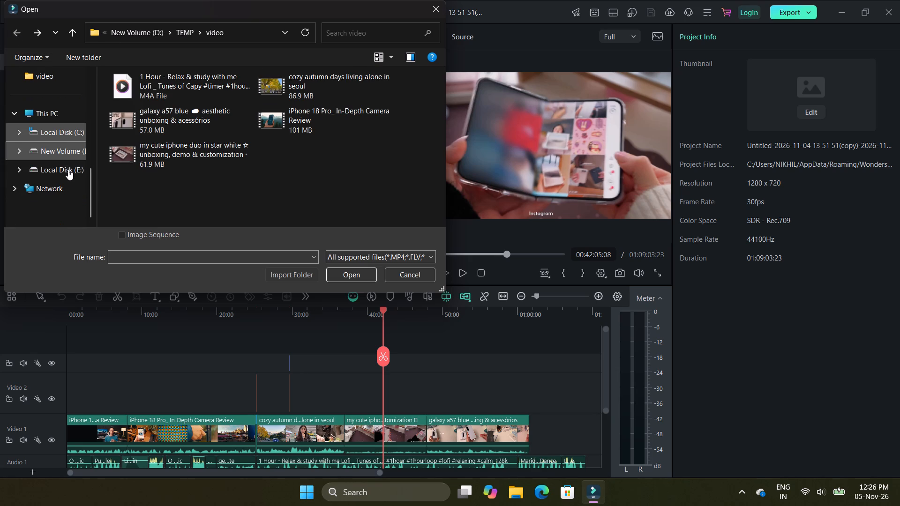
scroll(68, 170, "down", 1)
scroll(68, 170, "up", 2)
scroll(68, 170, "down", 1)
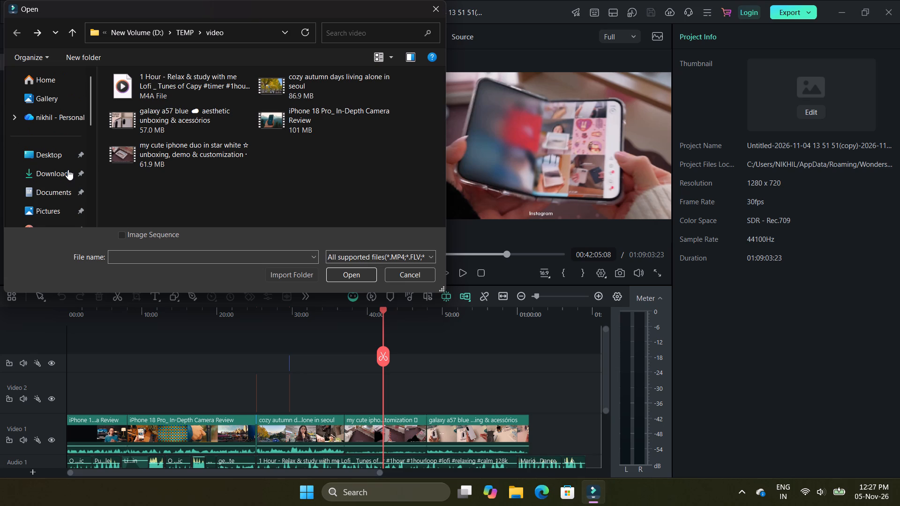
scroll(68, 170, "down", 1)
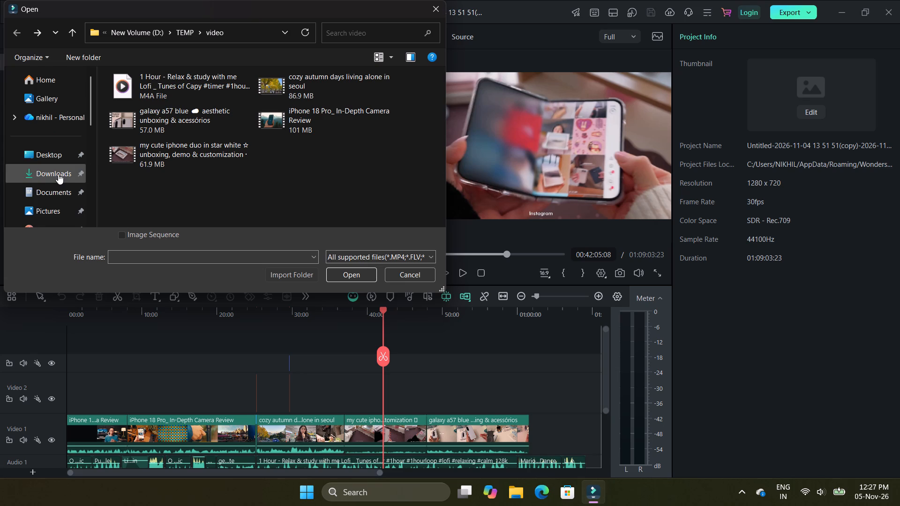
scroll(67, 193, "down", 2)
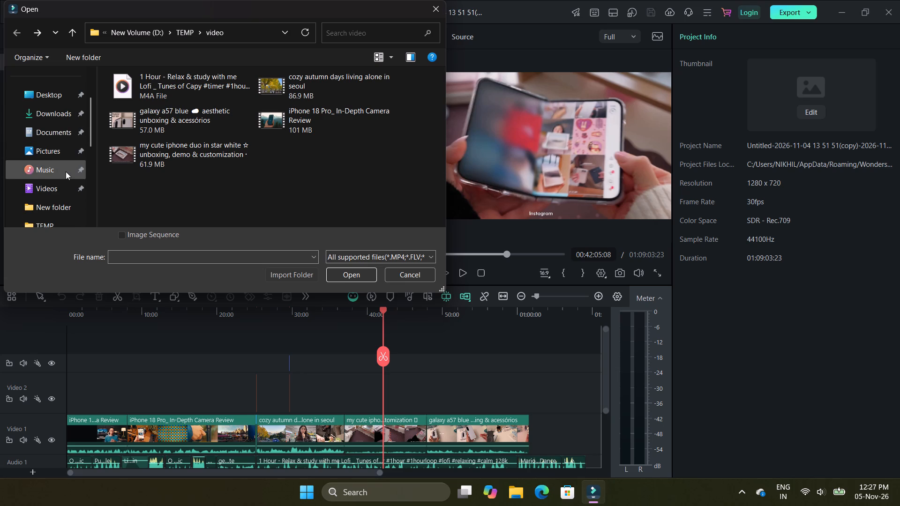
scroll(66, 171, "down", 3)
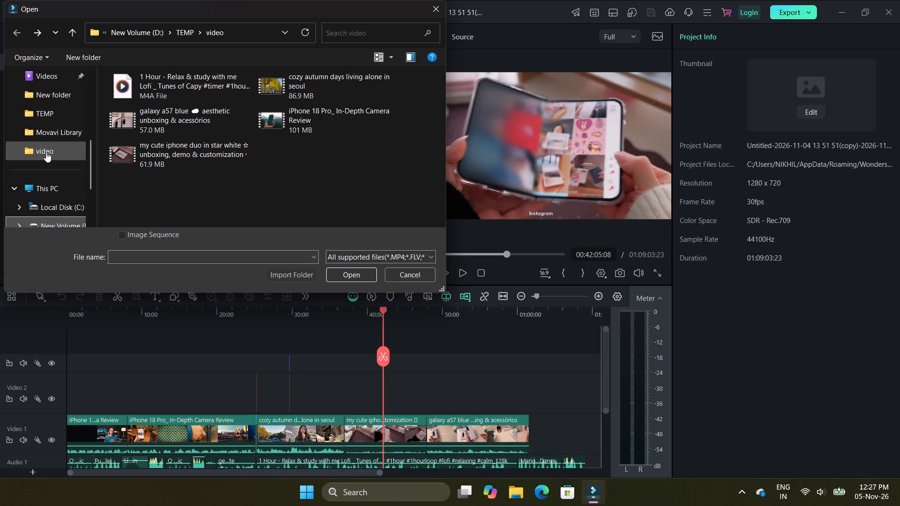
double_click(46, 152)
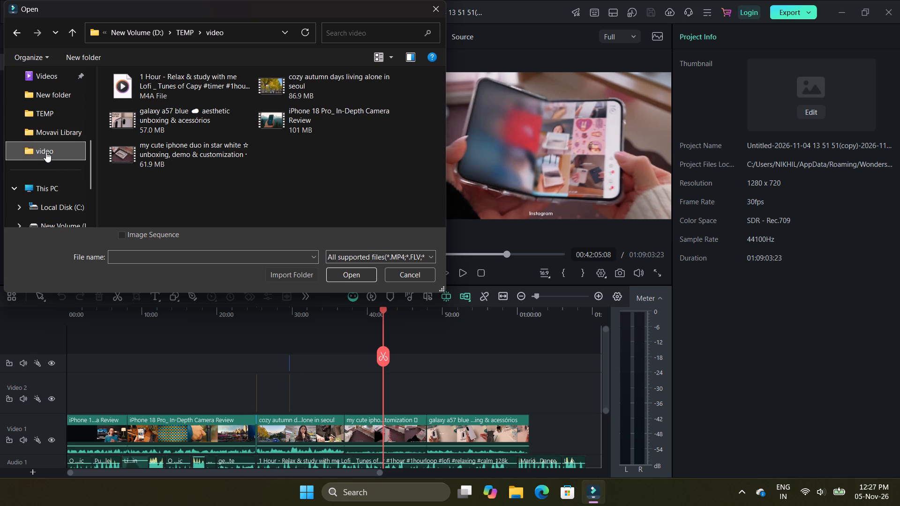
double_click(46, 152)
triple_click(46, 152)
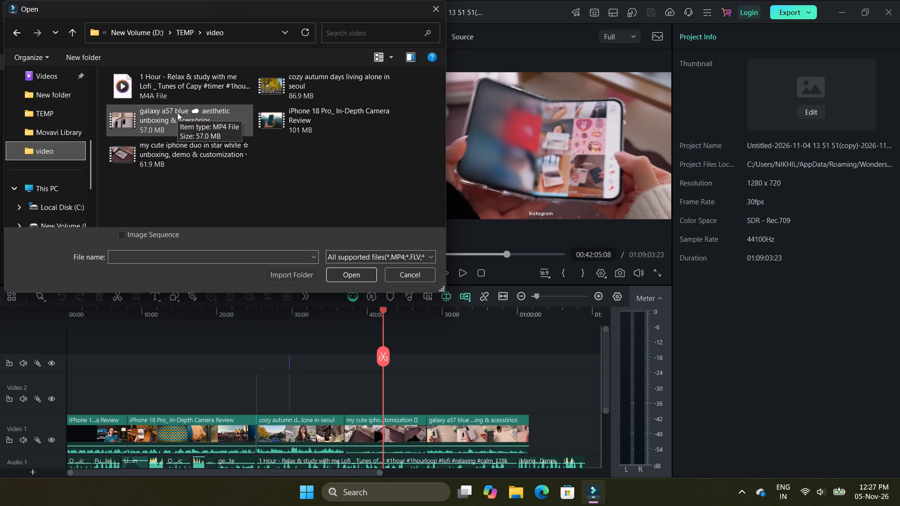
scroll(177, 112, "up", 1)
scroll(255, 162, "up", 1)
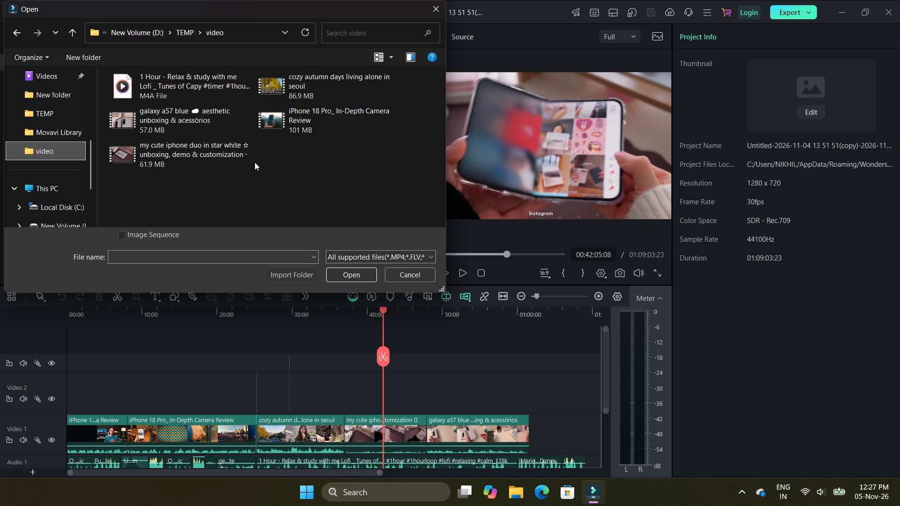
scroll(255, 162, "up", 1)
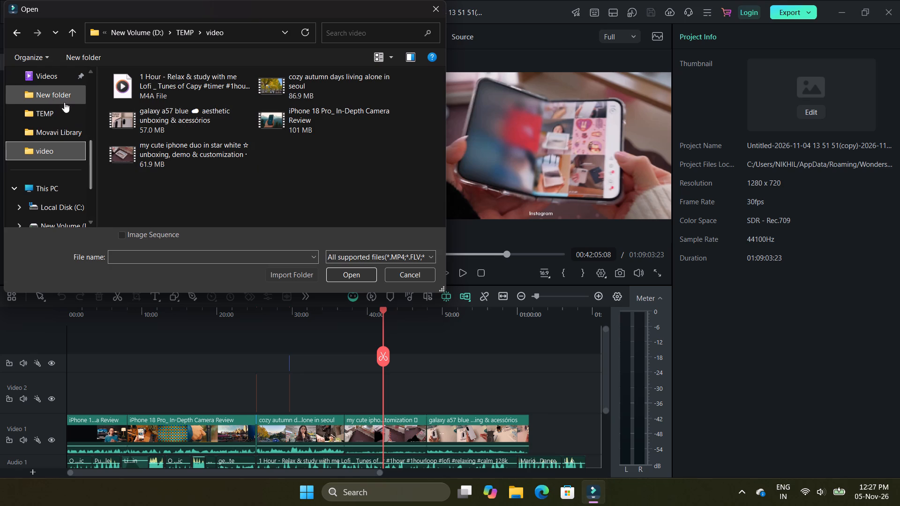
Browse the TEMP folder on New Volume (D:) and examine the media files in its video subfolder.
left_click(57, 114)
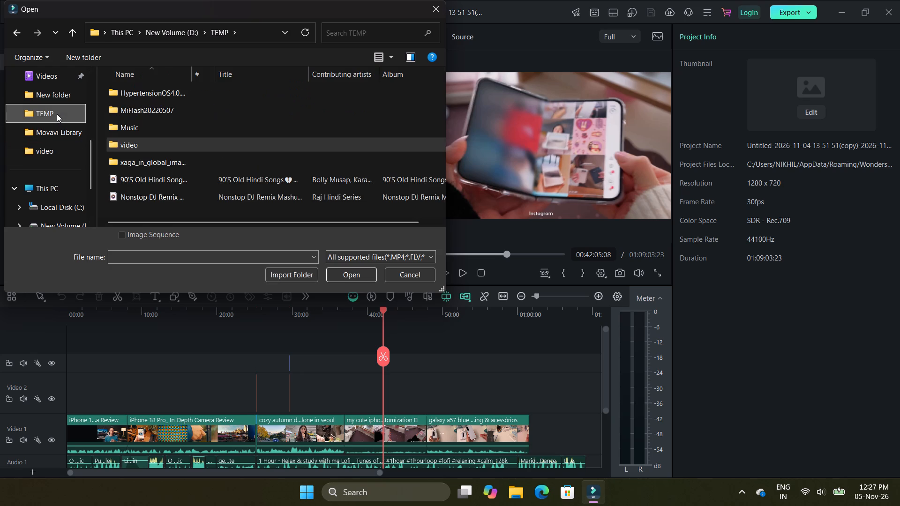
left_click(155, 148)
double_click(155, 148)
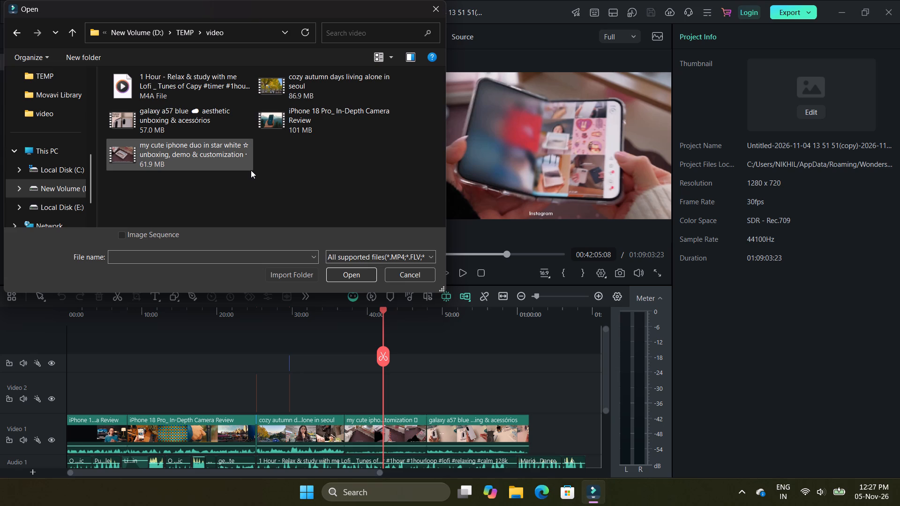
scroll(334, 107, "up", 1)
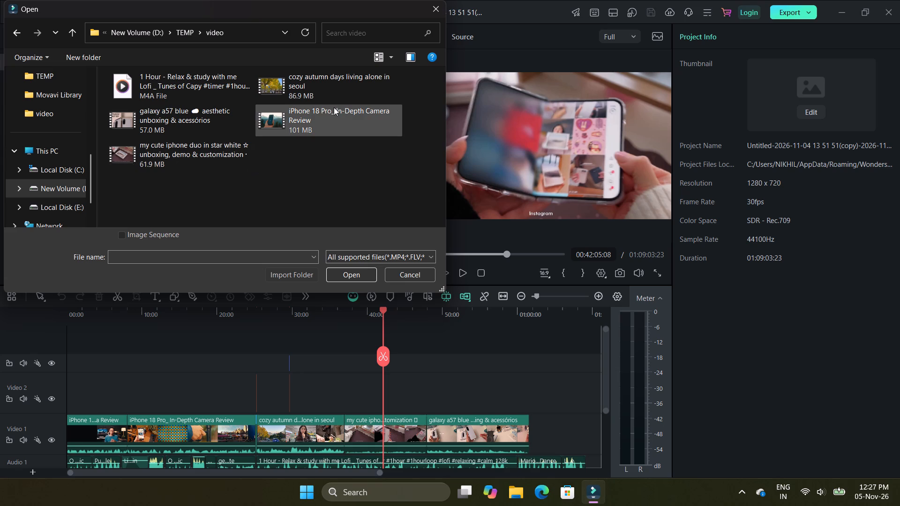
scroll(334, 107, "up", 1)
Look over the files in the video folder and close the import dialog without importing any media.
scroll(343, 106, "up", 1)
scroll(338, 138, "down", 1)
scroll(338, 138, "up", 3)
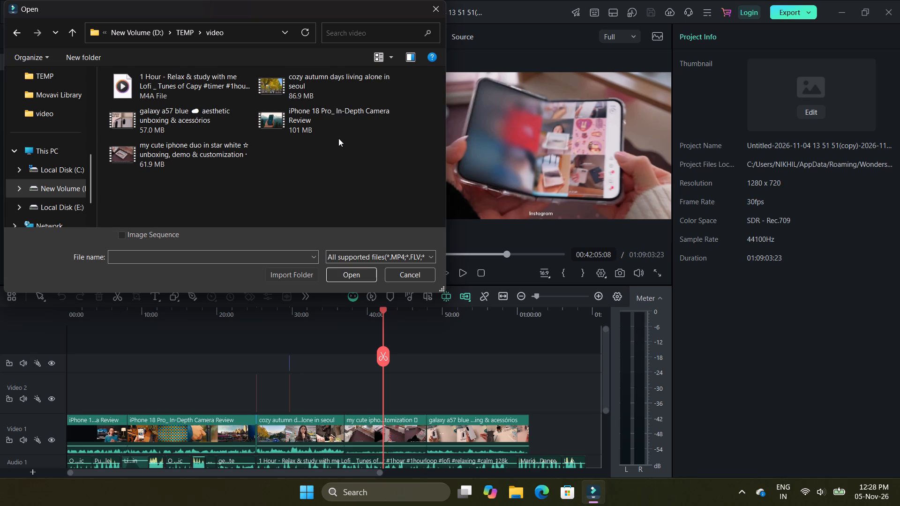
left_click(436, 9)
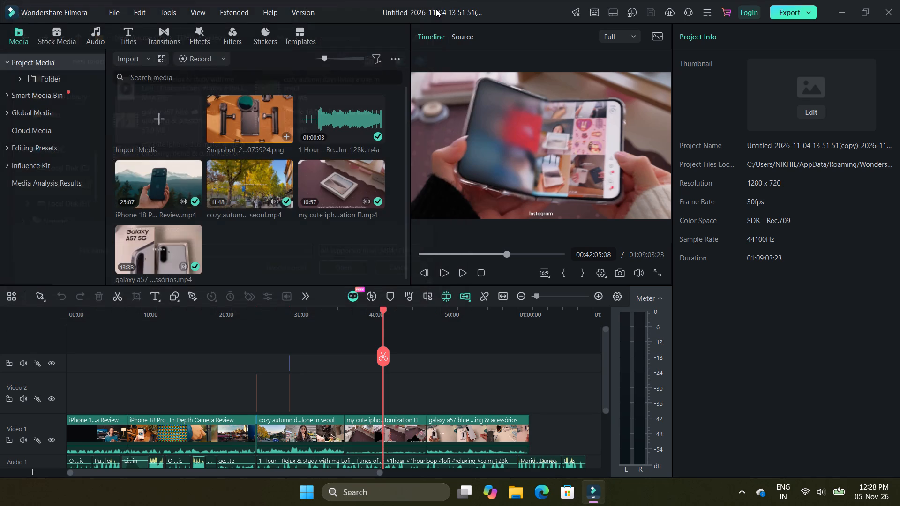
Play the timeline preview from the current playhead position in the phone customization clip.
left_click(464, 274)
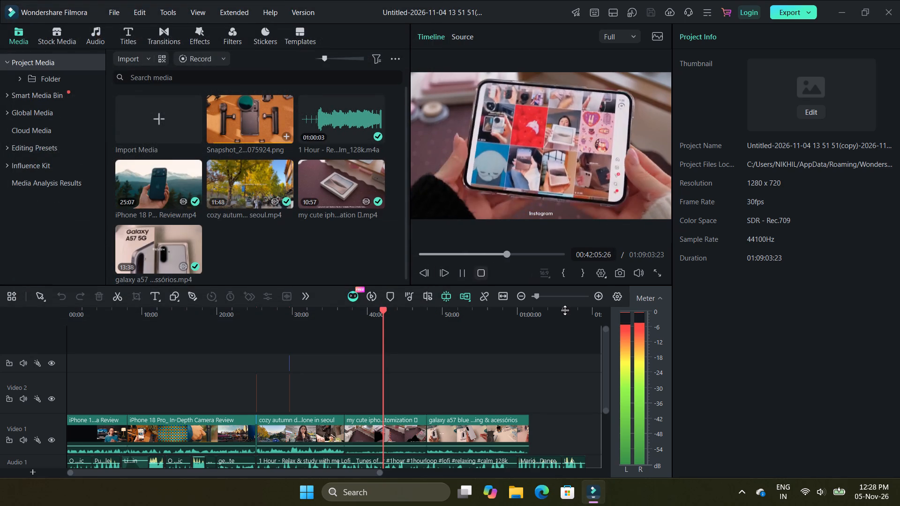
Show the hidden system tray icons.
left_click(742, 492)
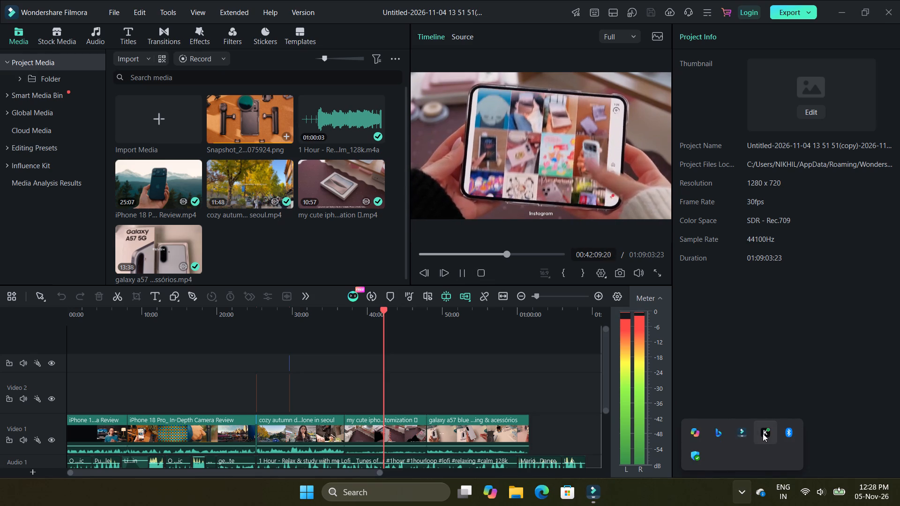
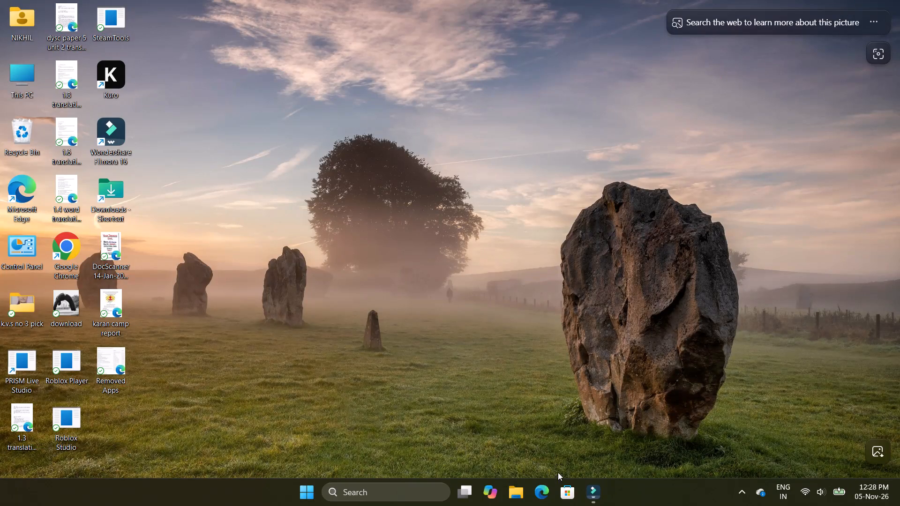
Switch to Microsoft Edge and browse the news feed on the new tab page.
double_click(539, 489)
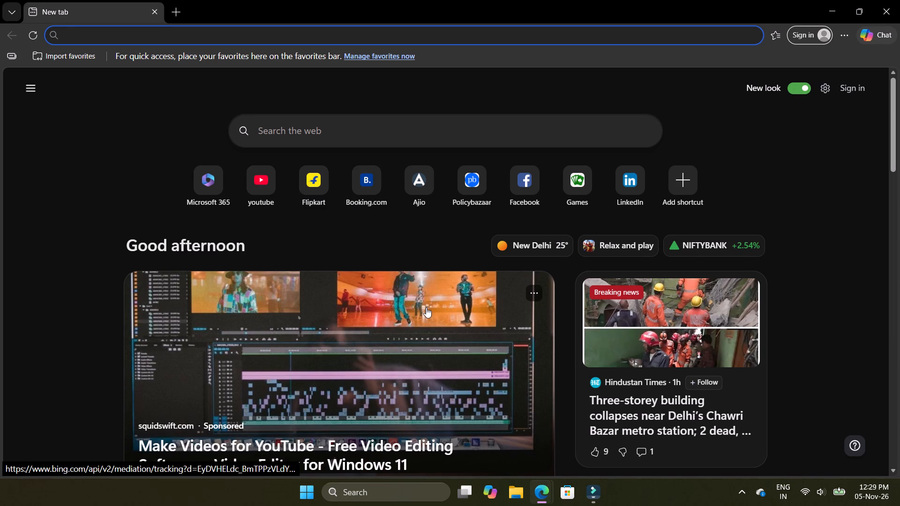
scroll(426, 307, "down", 5)
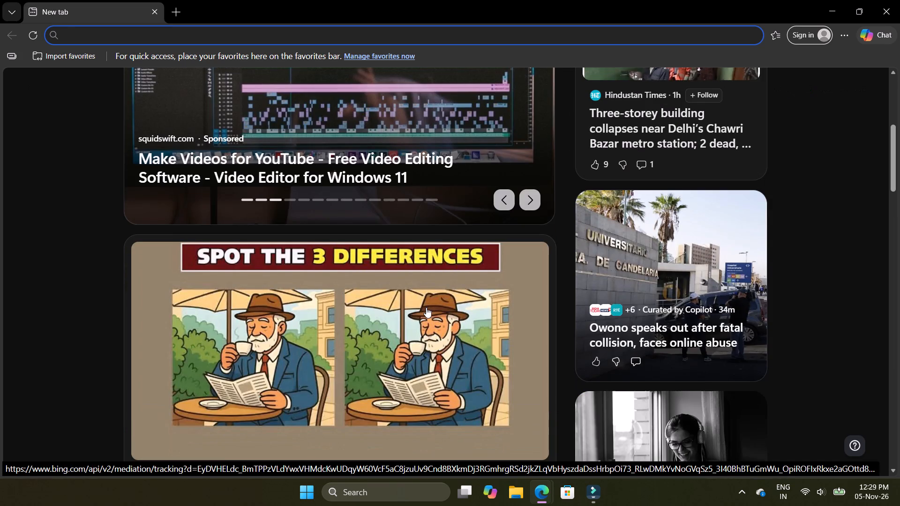
scroll(426, 307, "down", 8)
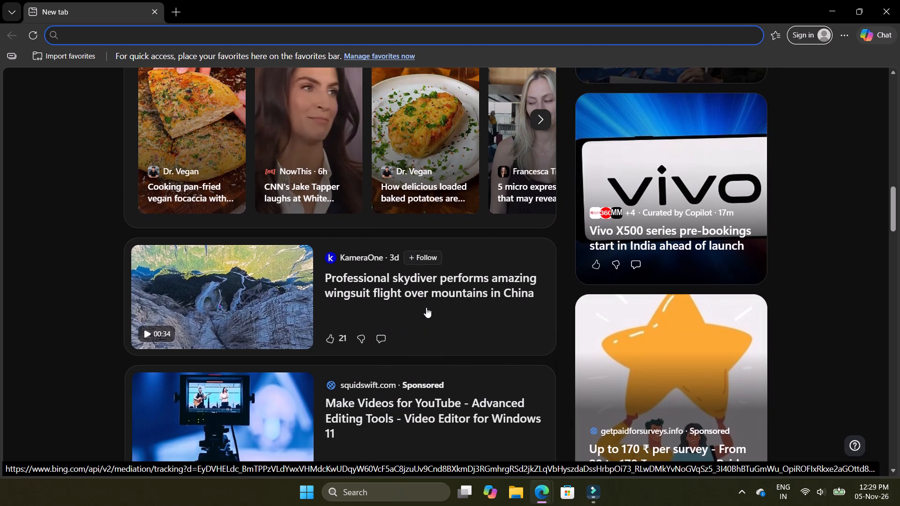
scroll(426, 307, "down", 6)
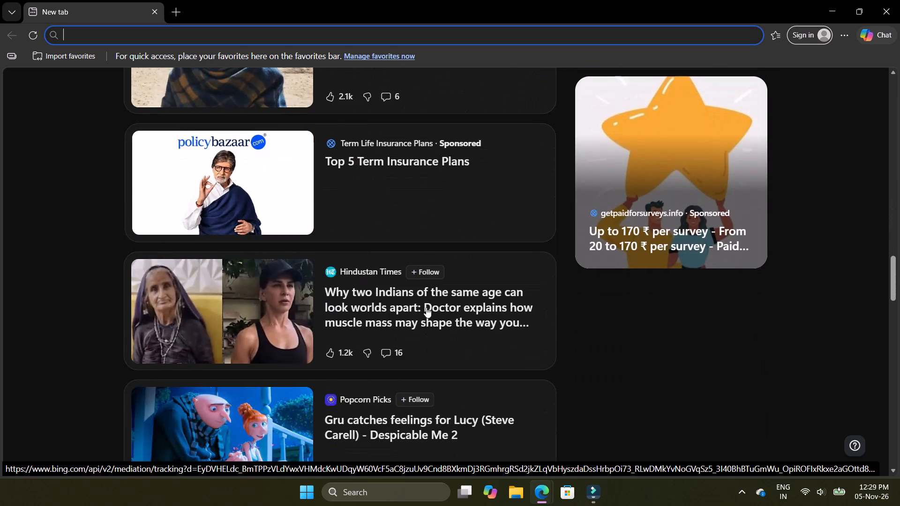
scroll(426, 307, "down", 7)
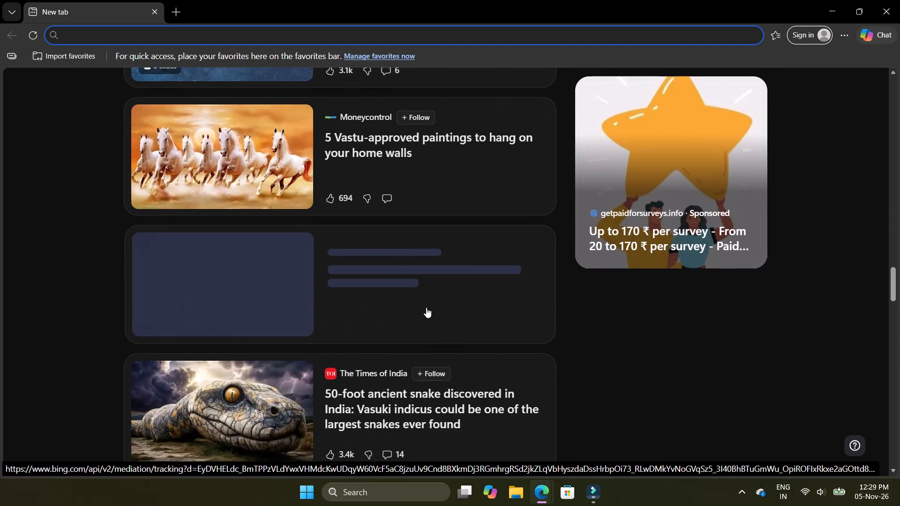
scroll(426, 307, "down", 1)
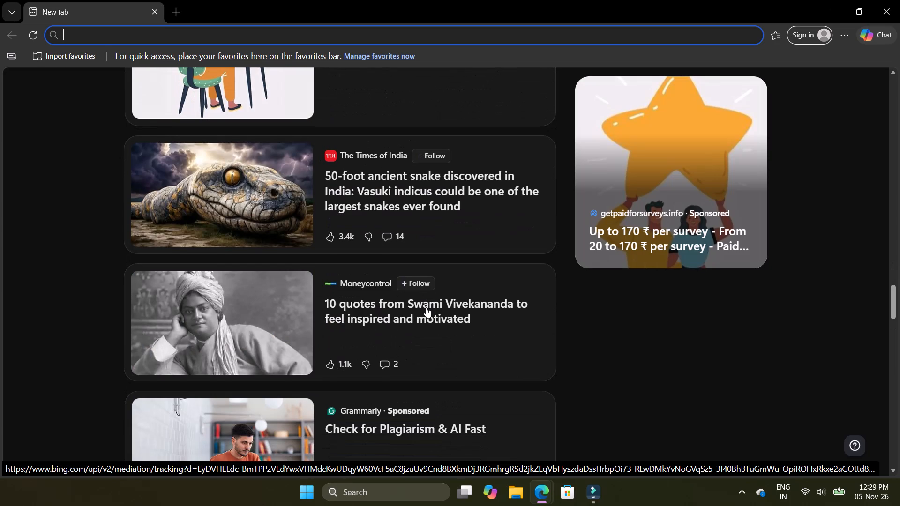
scroll(426, 307, "down", 3)
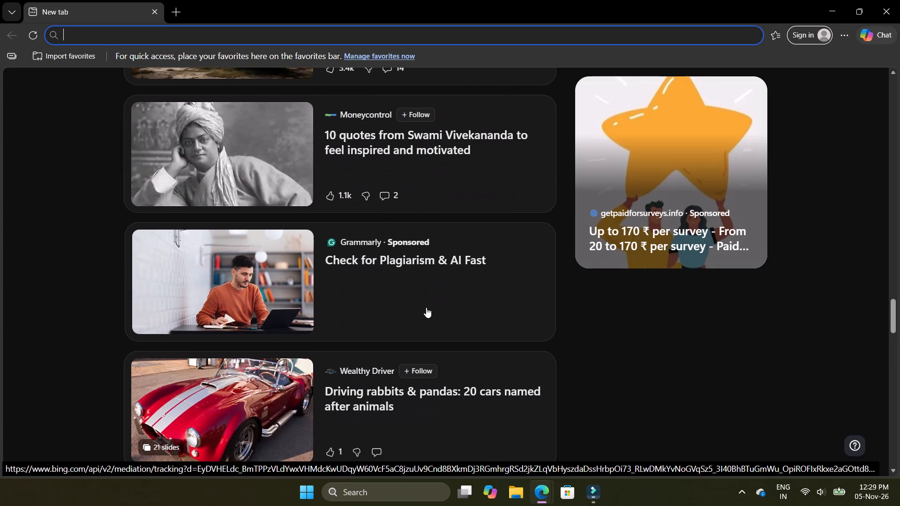
scroll(426, 307, "down", 5)
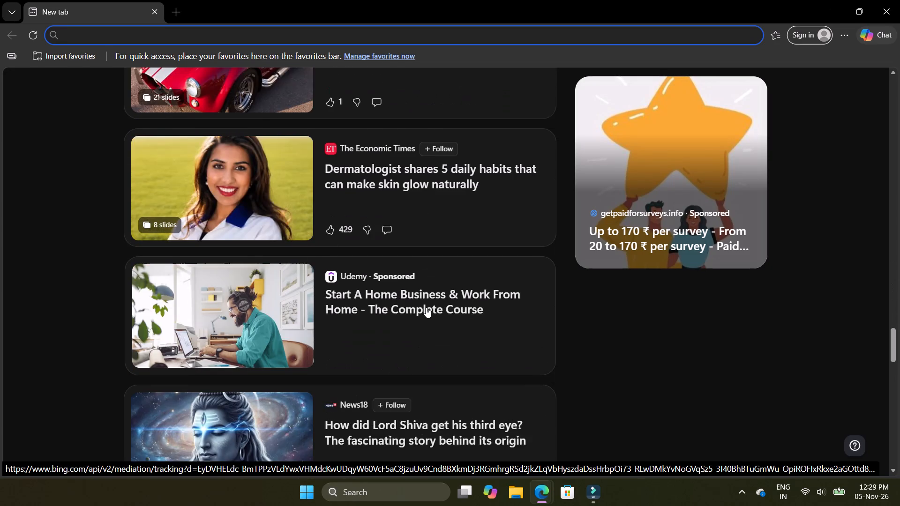
scroll(426, 307, "down", 7)
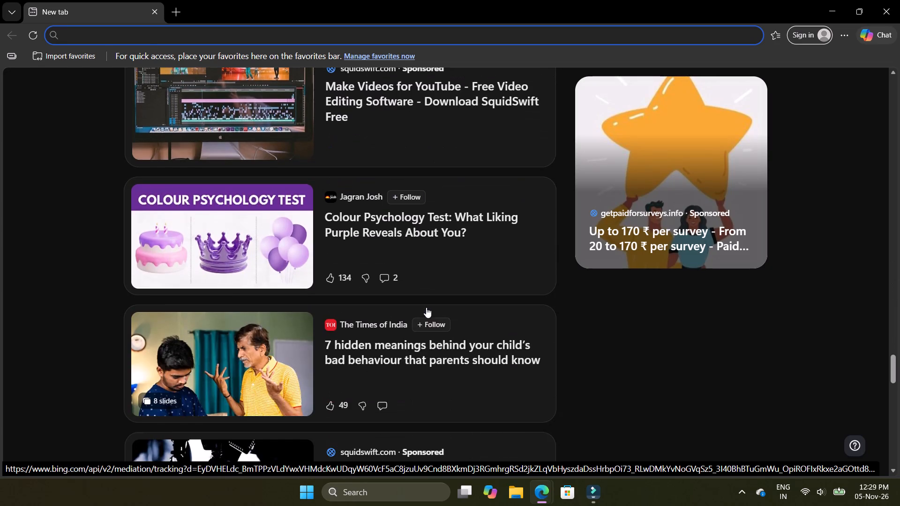
scroll(426, 307, "down", 5)
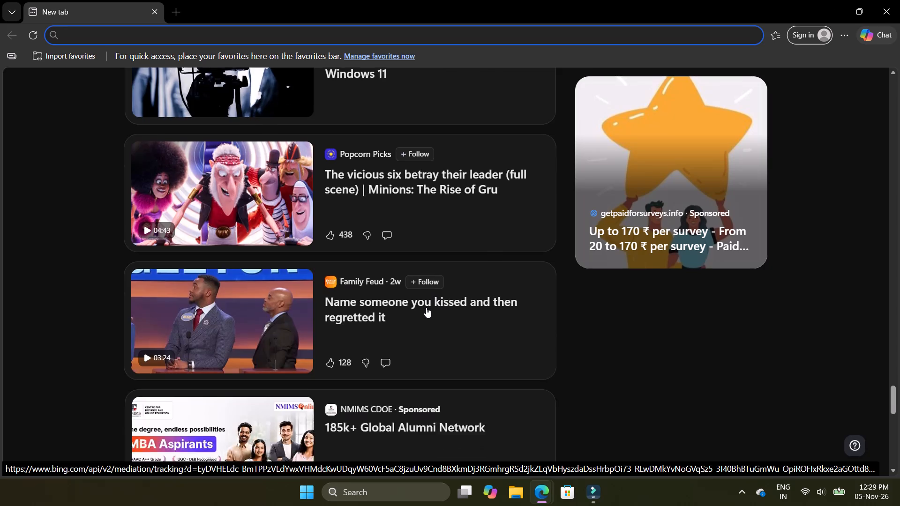
scroll(426, 307, "down", 5)
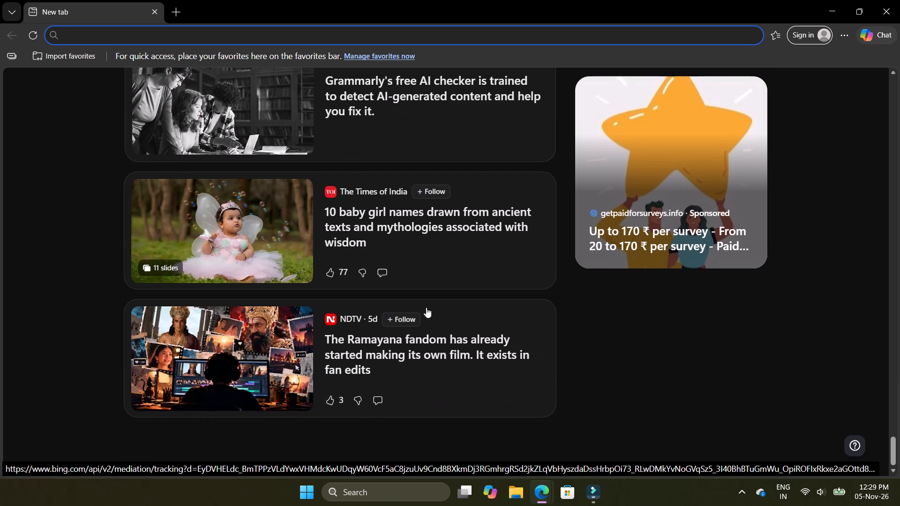
Open The Times of India article about the 50-foot ancient snake Vasuki indicus and read its opening.
scroll(426, 307, "up", 12)
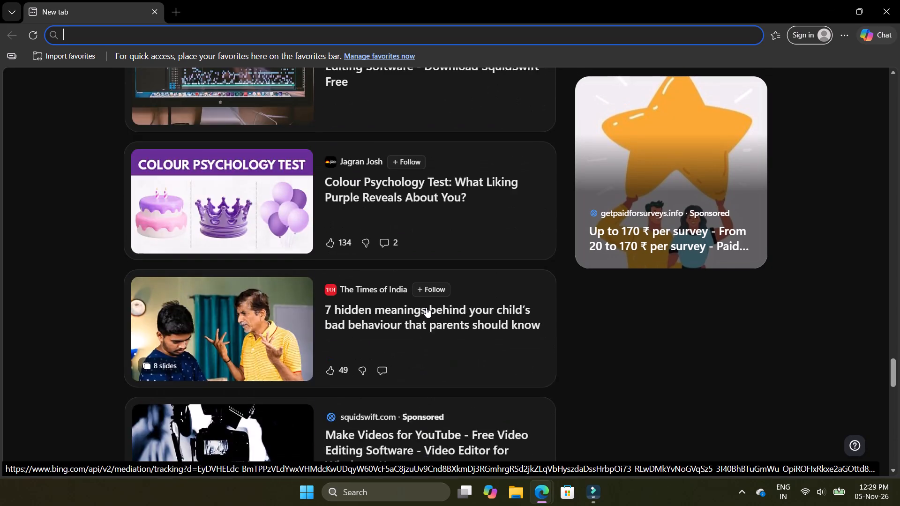
scroll(426, 307, "up", 1)
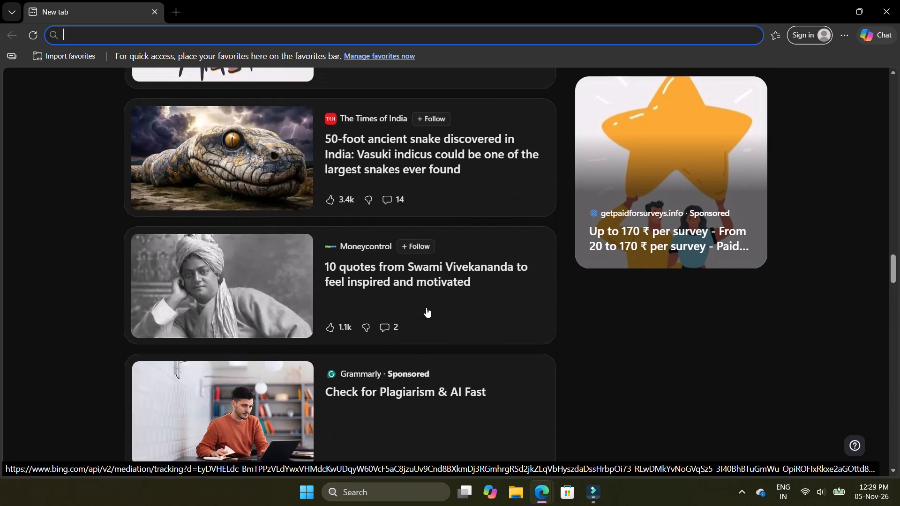
scroll(426, 307, "up", 1)
left_click(254, 183)
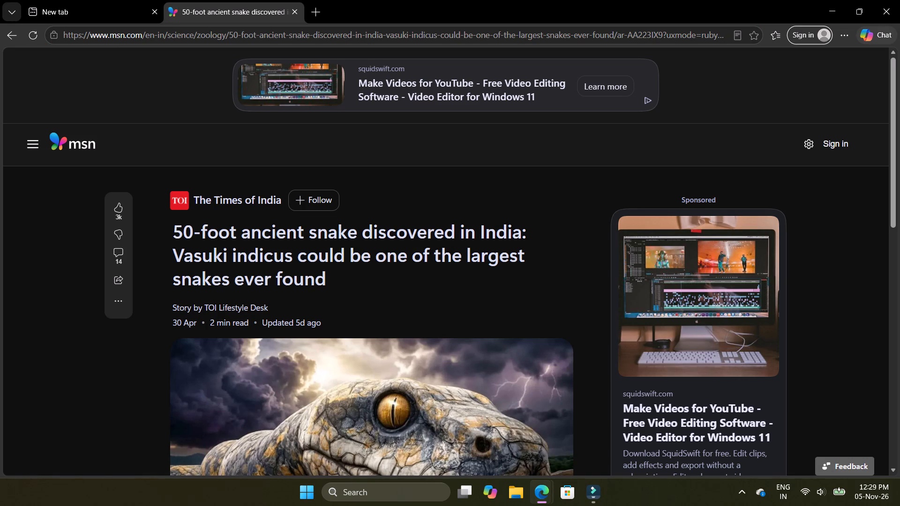
scroll(482, 367, "down", 3)
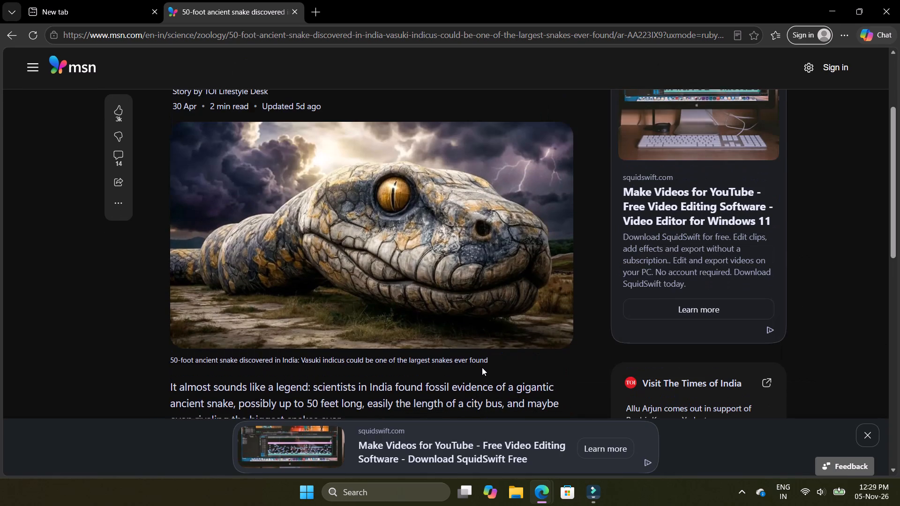
left_click(445, 232)
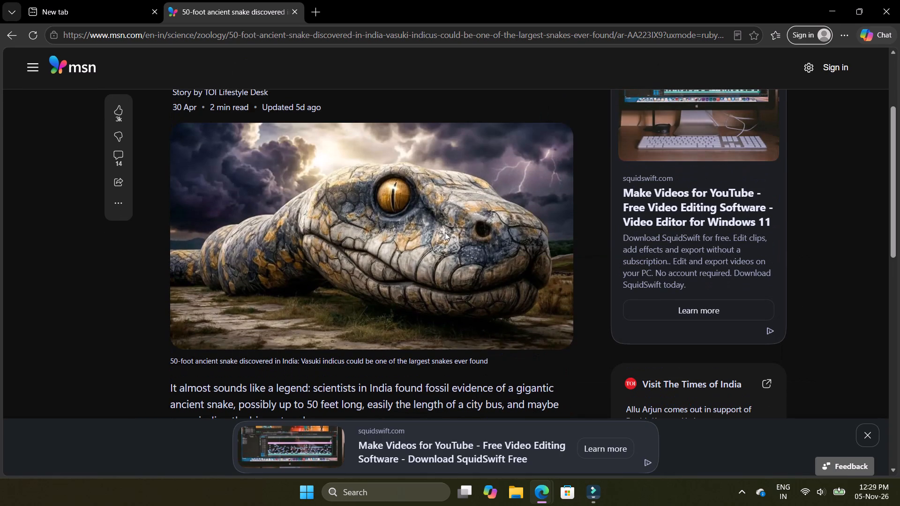
scroll(426, 240, "down", 3)
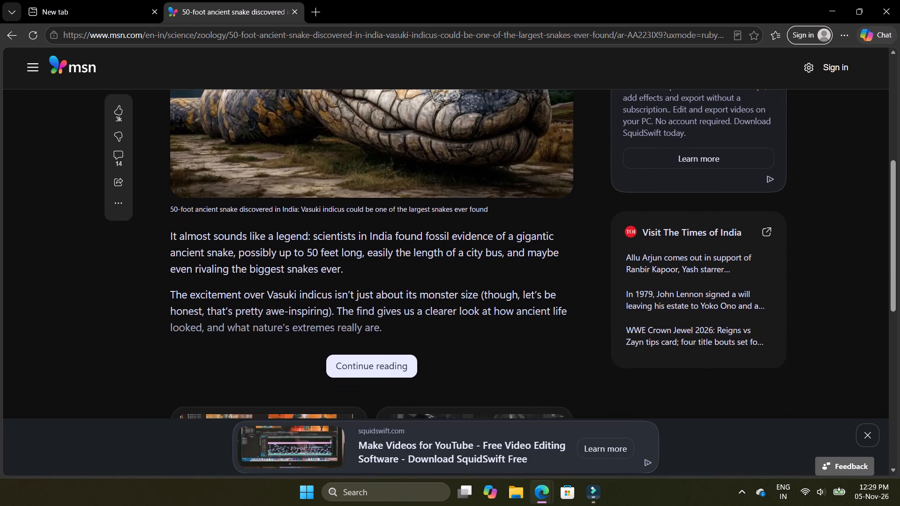
scroll(426, 240, "down", 3)
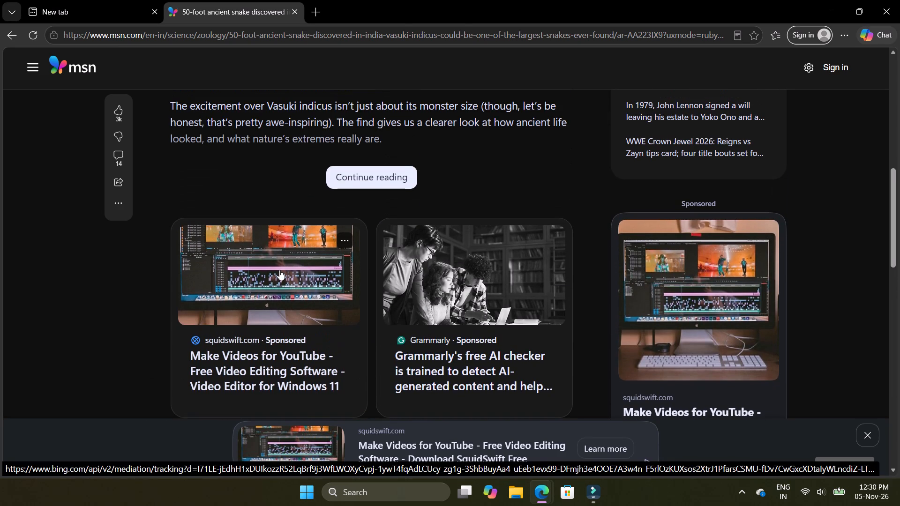
Open the sponsored SquidSwift video editor offer and examine the introduction on its website.
left_click(279, 270)
left_click(279, 270)
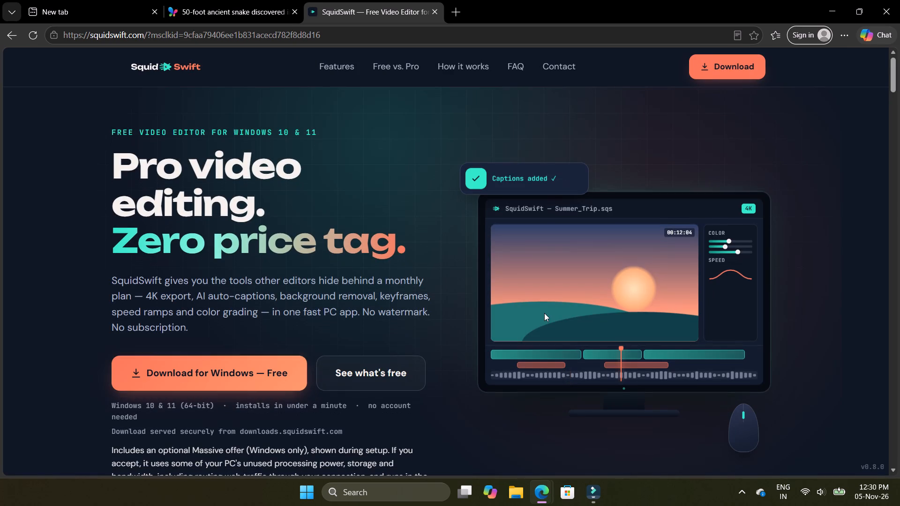
scroll(544, 313, "down", 3)
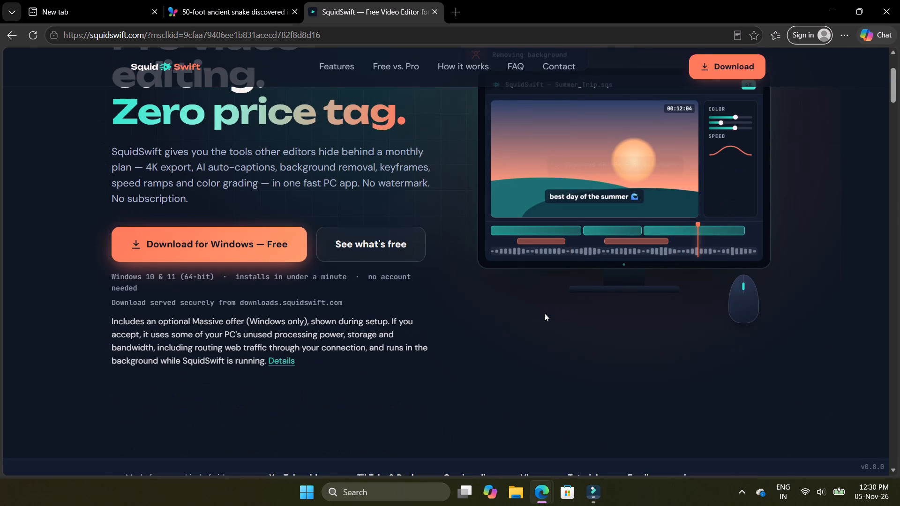
scroll(544, 313, "up", 2)
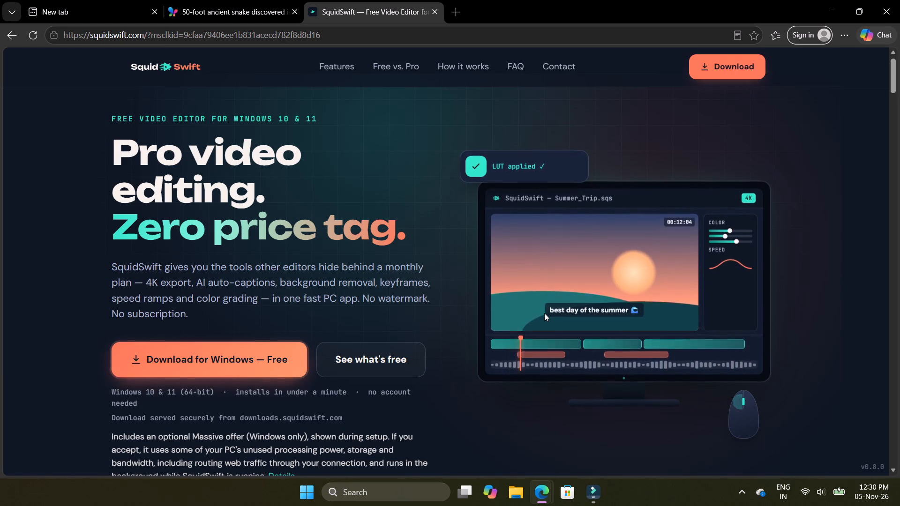
scroll(544, 313, "down", 2)
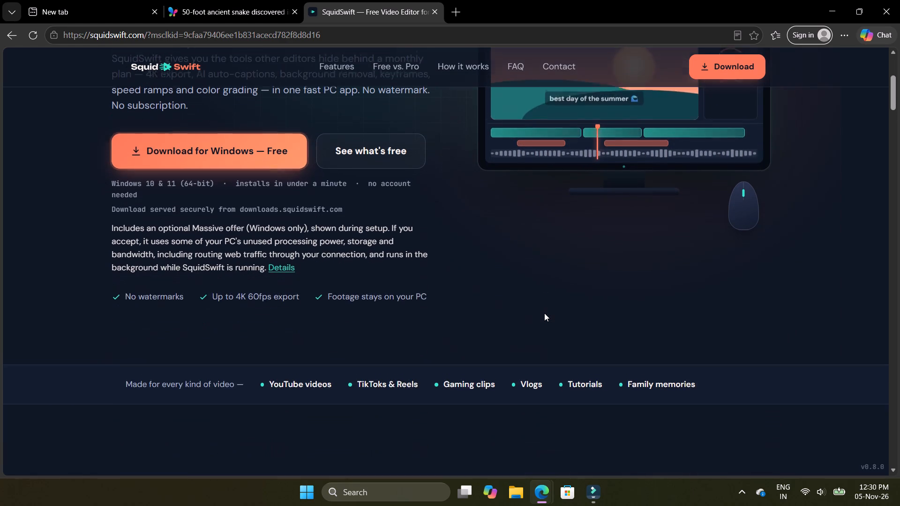
scroll(544, 313, "down", 2)
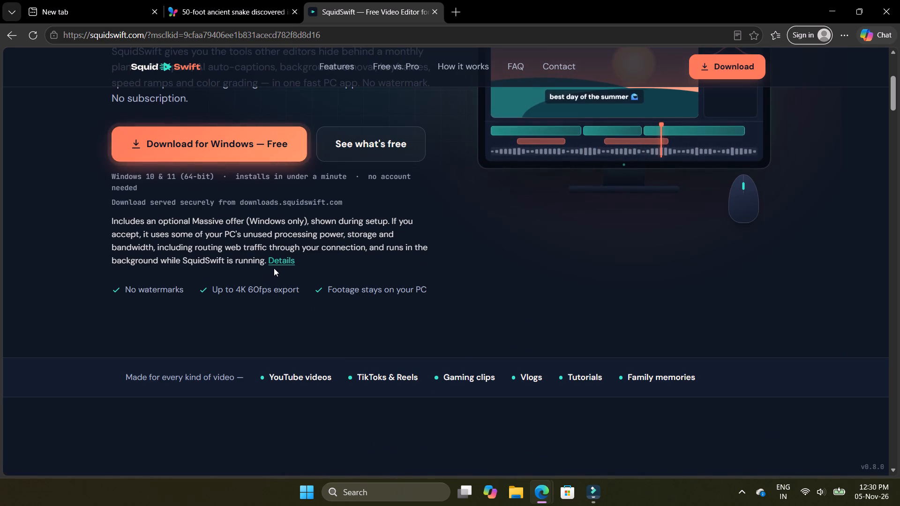
View the details of SquidSwift's optional Massive offer, and look through the site's privacy, Free vs. Pro and export quality sections.
left_click(284, 260)
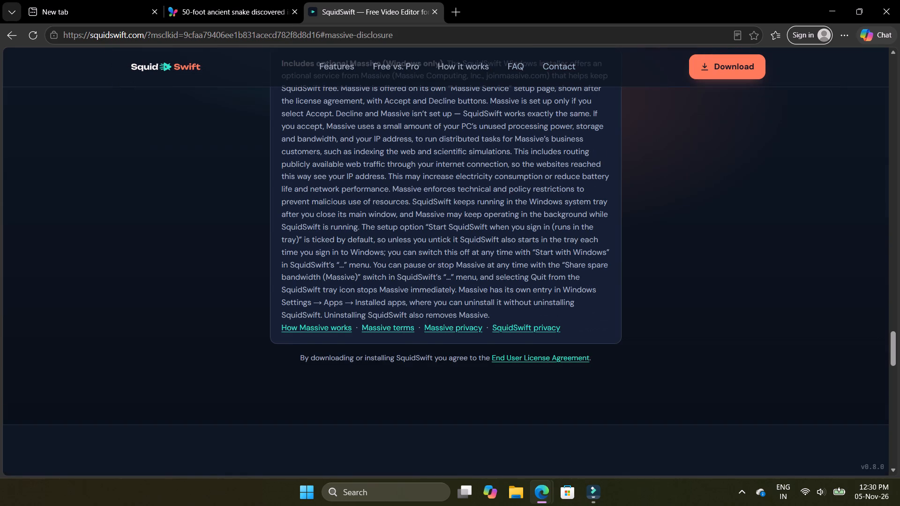
scroll(428, 228, "up", 6)
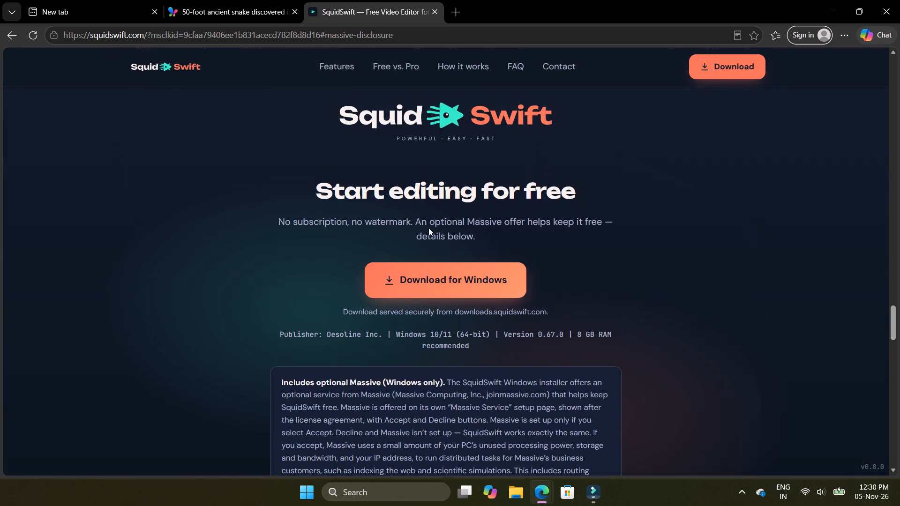
scroll(428, 228, "up", 9)
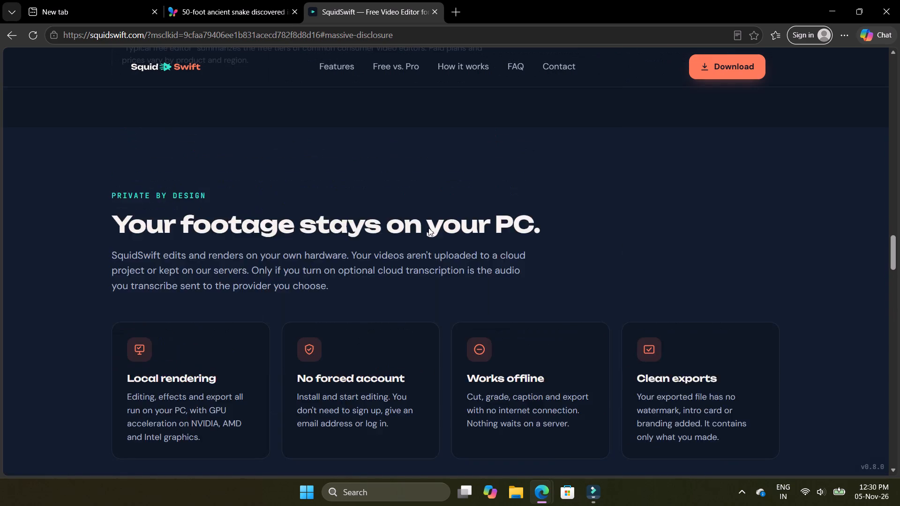
scroll(428, 228, "up", 3)
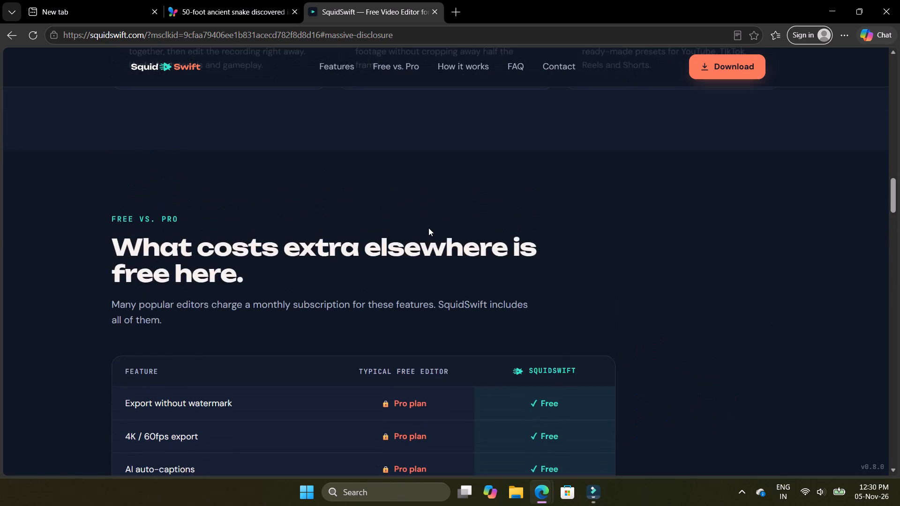
scroll(428, 228, "up", 4)
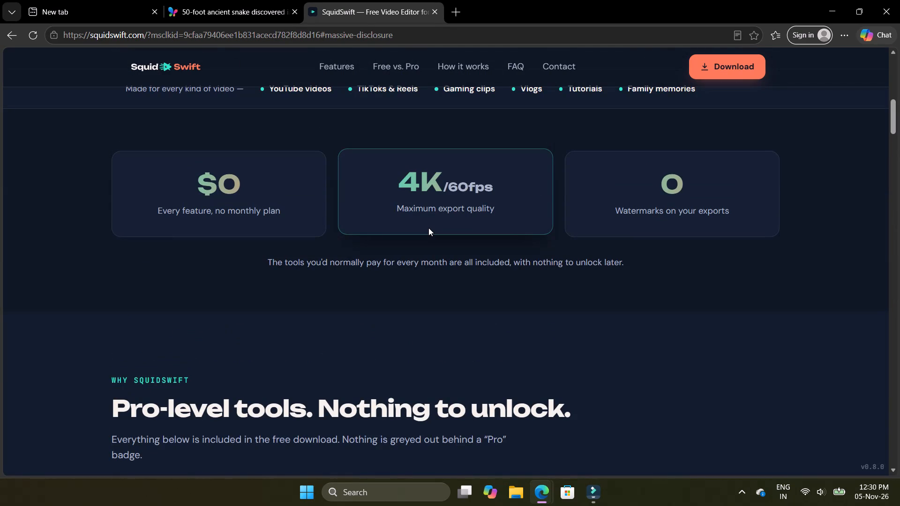
left_click(428, 228)
scroll(428, 228, "up", 1)
scroll(428, 228, "down", 1)
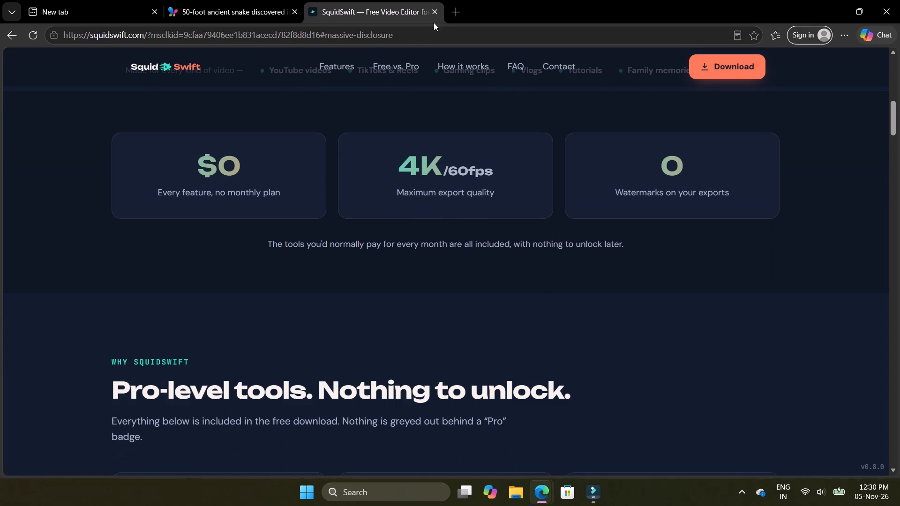
Close the SquidSwift and snake article pages along with the browser, and switch back to the Wondershare Filmora project.
left_click(434, 12)
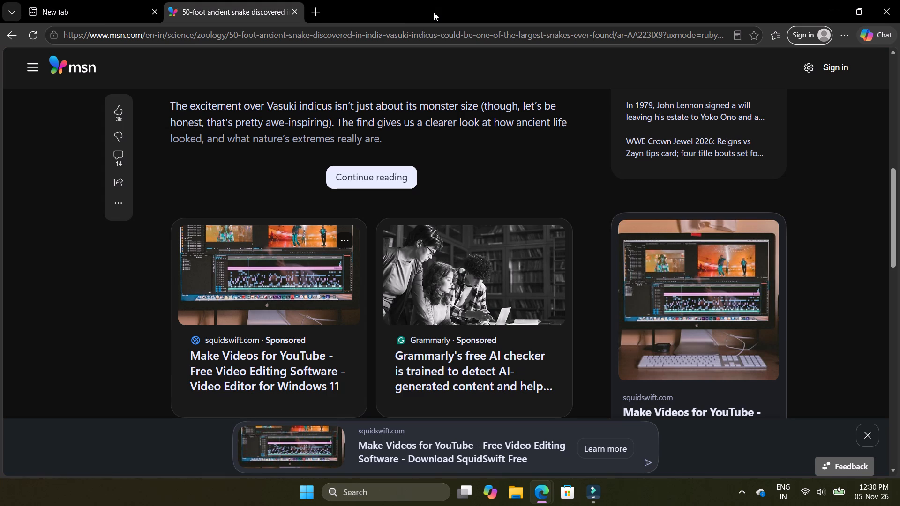
left_click(294, 12)
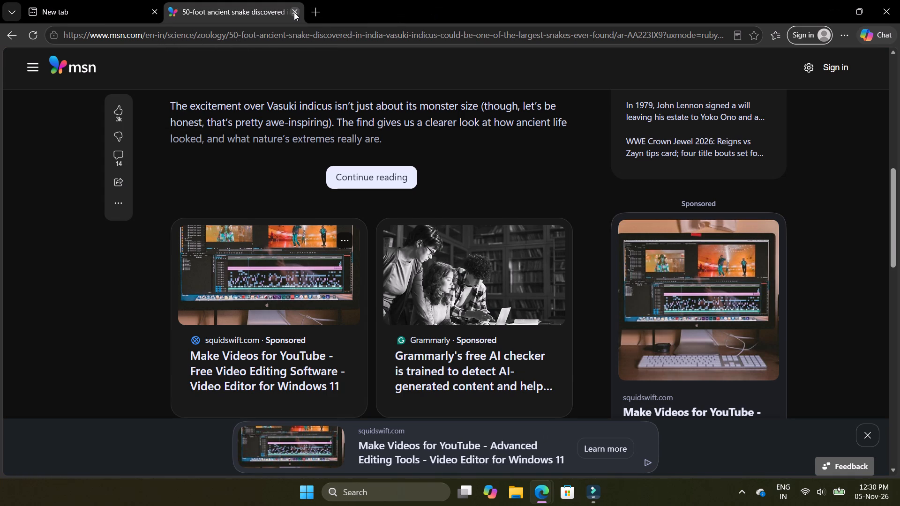
left_click(886, 12)
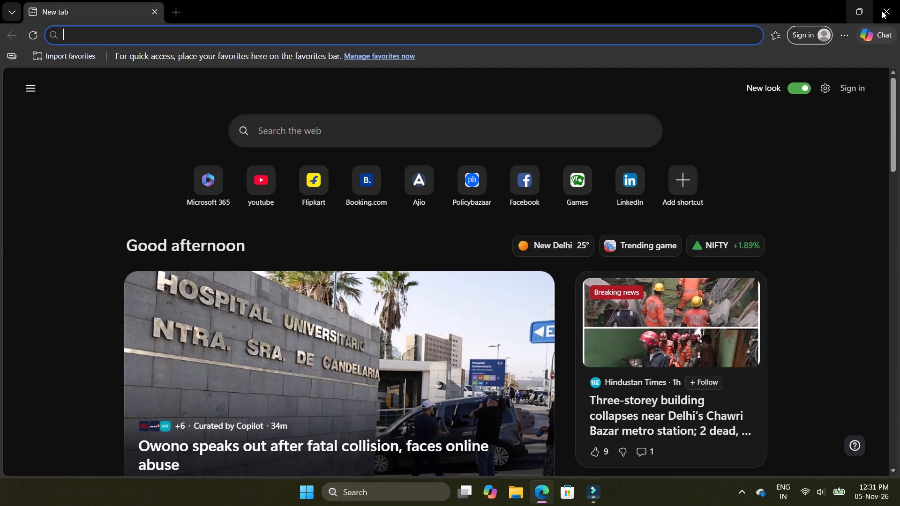
left_click(885, 11)
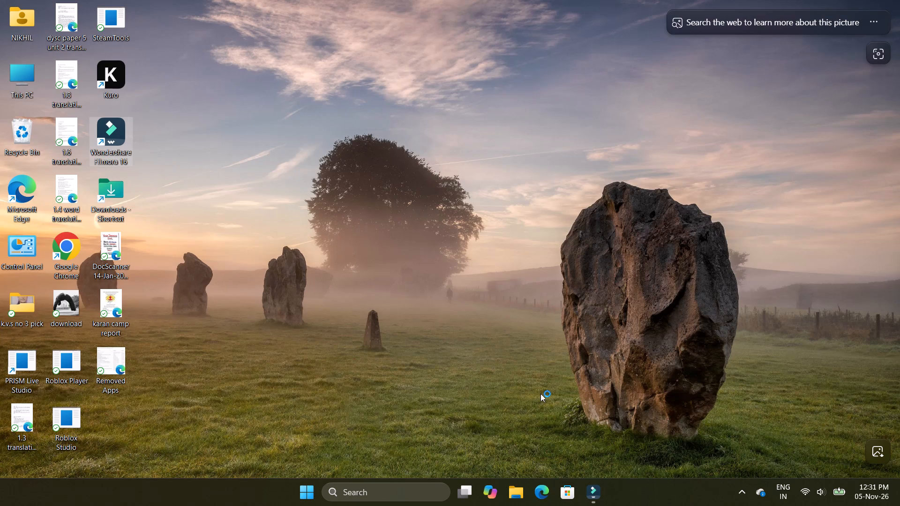
left_click(592, 485)
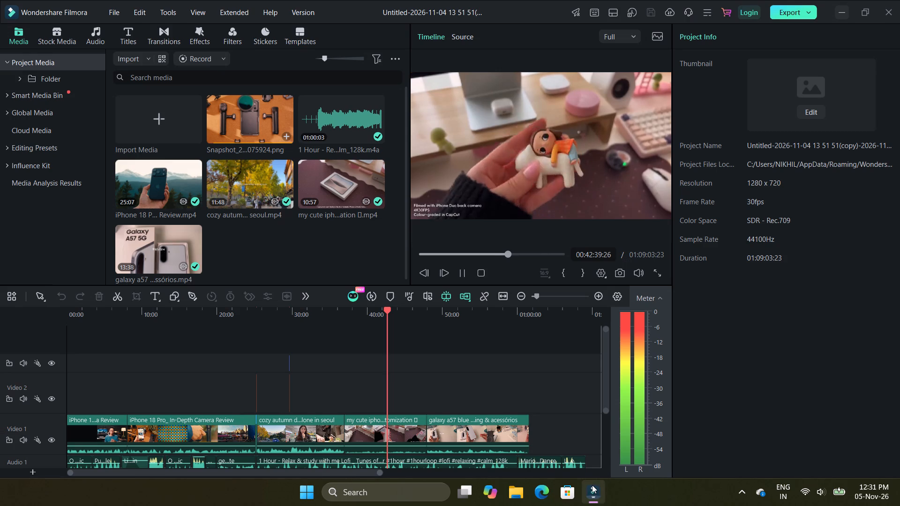
Add the cozy autumn seoul video at about 00:55:27 on the timeline, matching the project settings to the media's 1280x720 29.97fps.
left_click(477, 250)
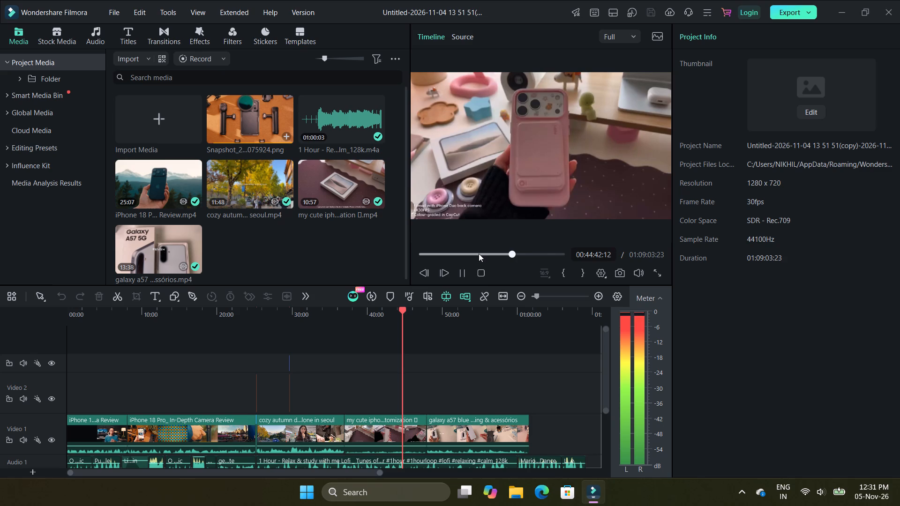
left_click(534, 251)
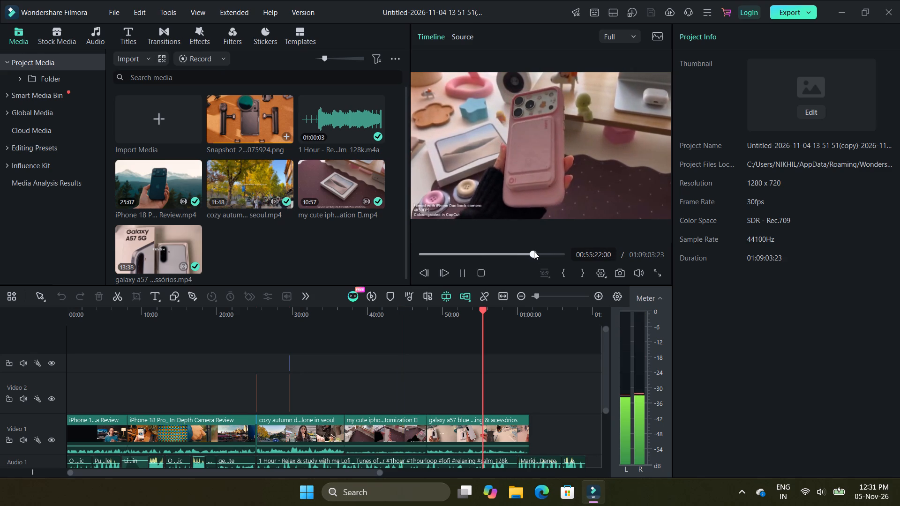
scroll(546, 303, "down", 2)
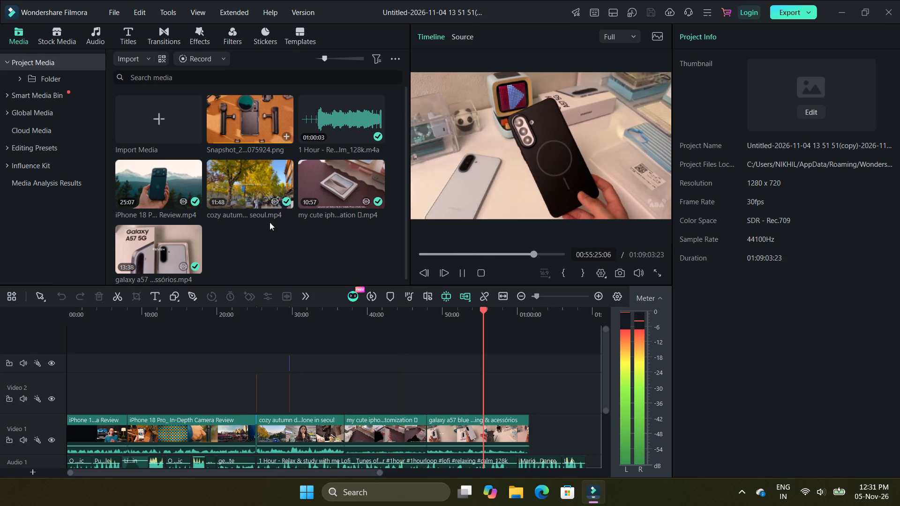
left_click(284, 197)
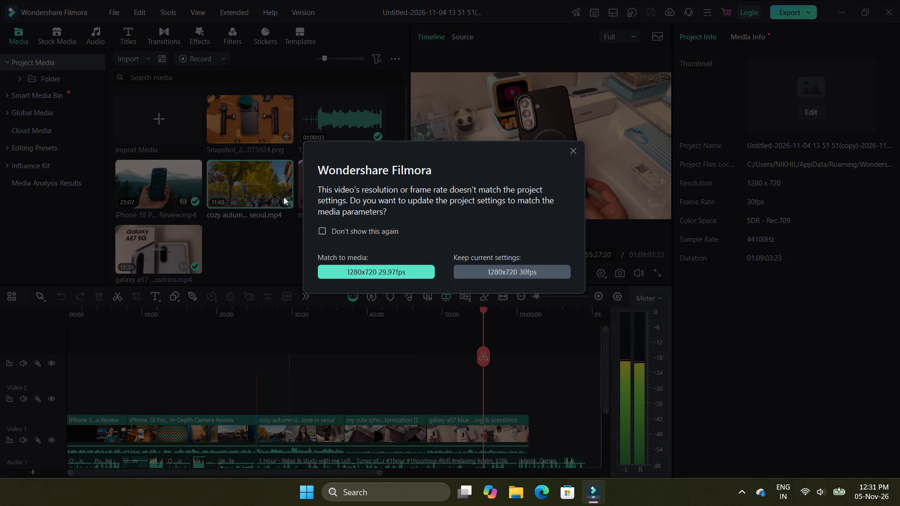
left_click(385, 269)
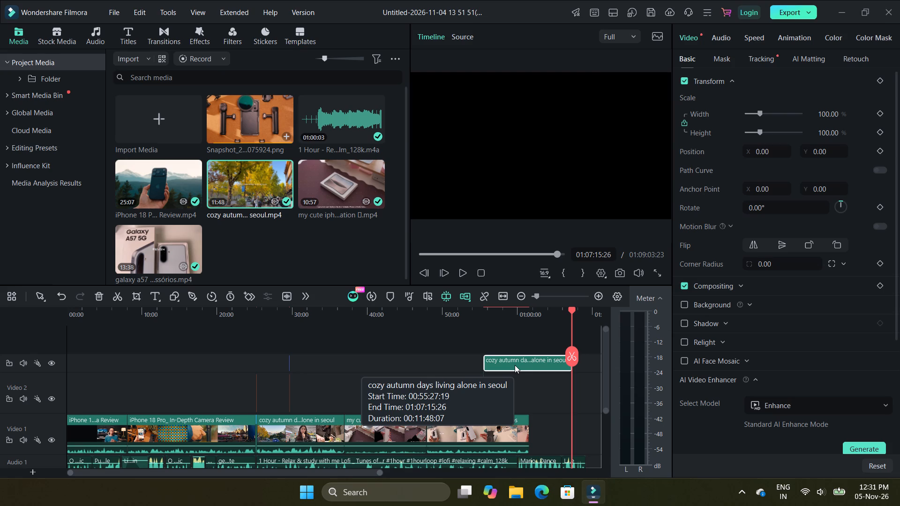
Move the newly added cozy autumn clip to the end of Video 1, directly after the galaxy a57 clip.
left_click_drag(515, 370, 545, 440)
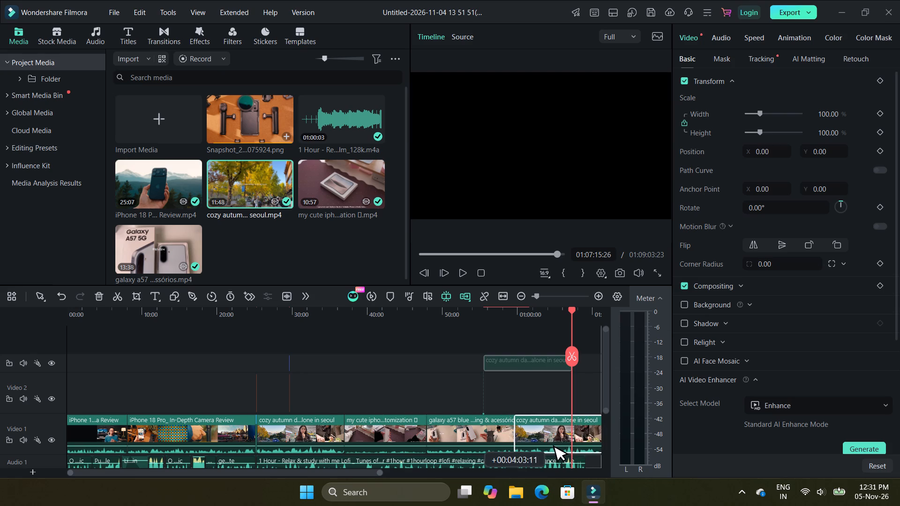
left_click_drag(545, 440, 576, 437)
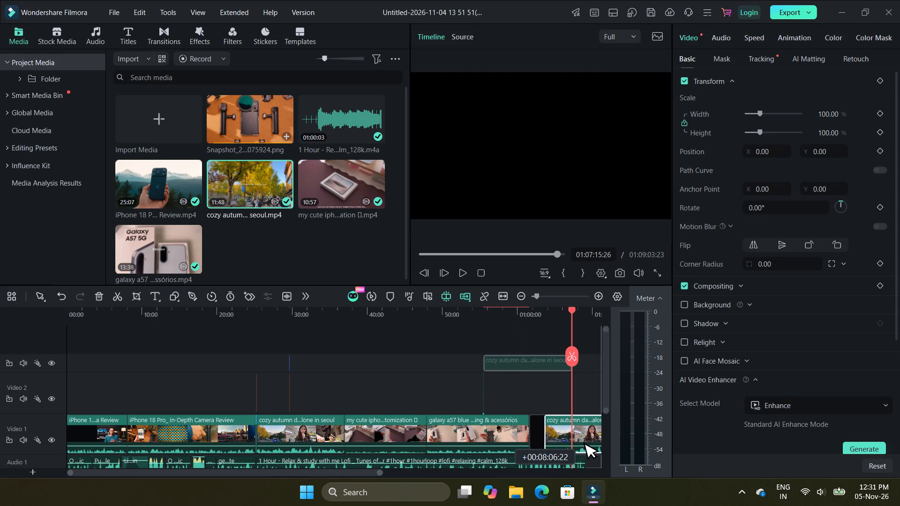
left_click_drag(576, 437, 561, 437)
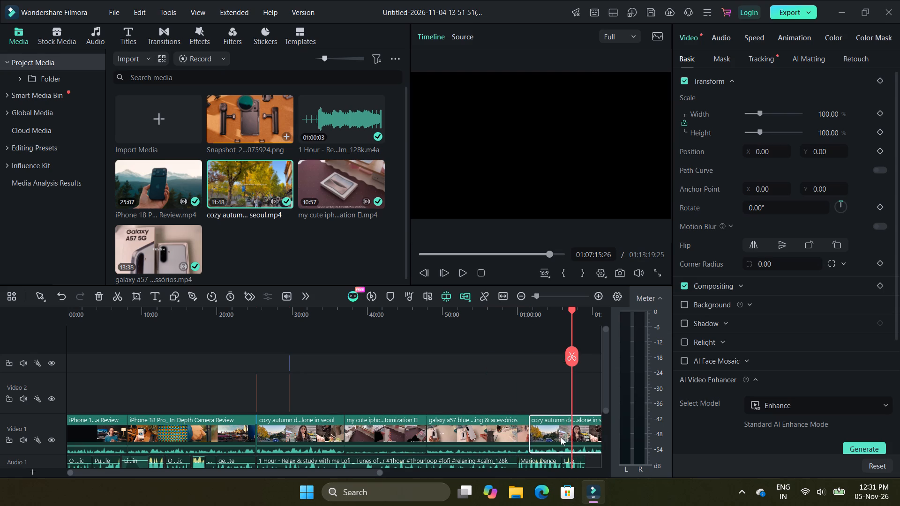
Play the project preview from about 00:40:13, within the cute iphone customization clip.
left_click(507, 253)
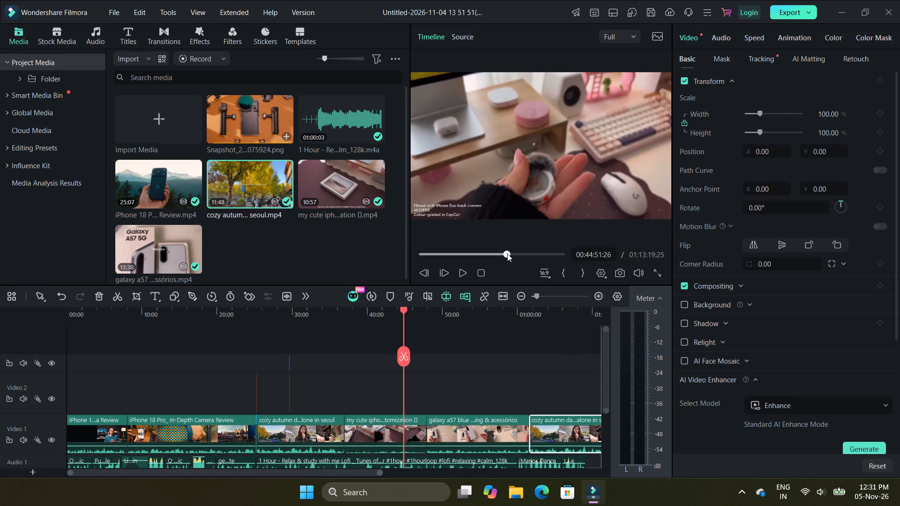
left_click(499, 254)
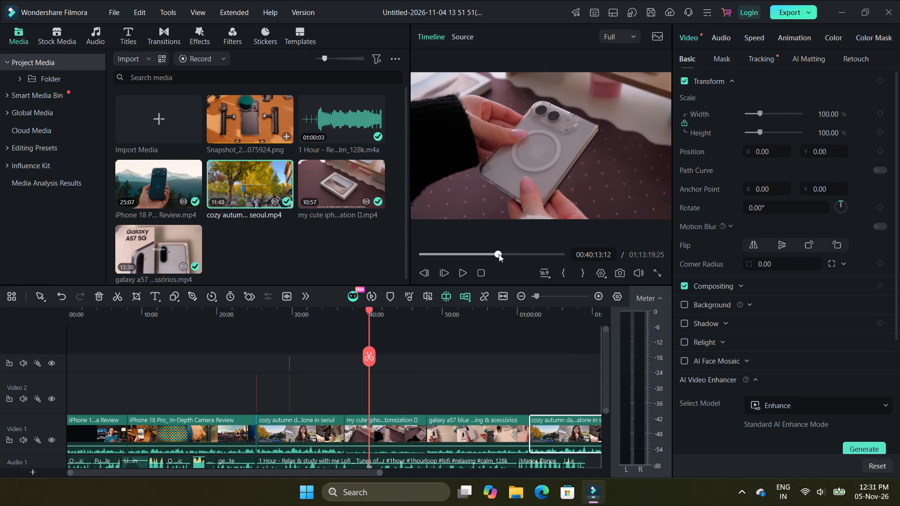
left_click(460, 273)
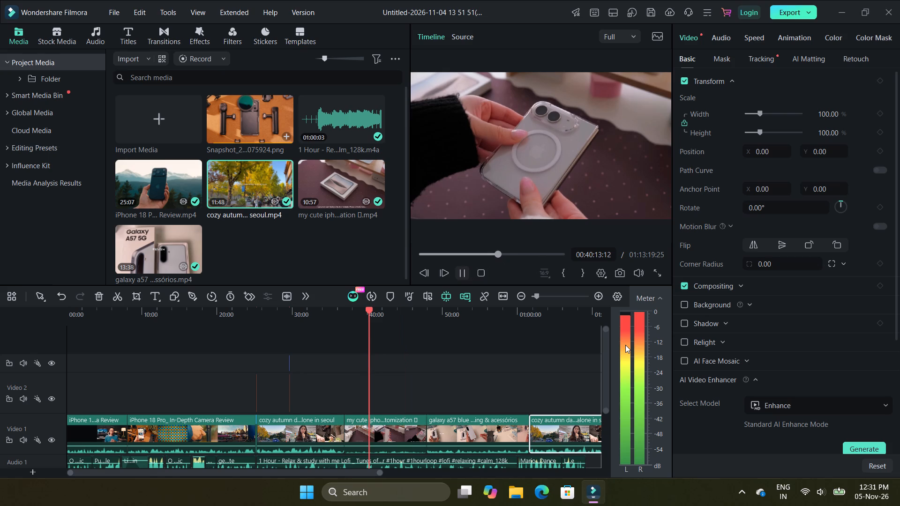
Add the trending music track "To the root of the rainbow" to Audio 1, after the last existing clip.
left_click(606, 322)
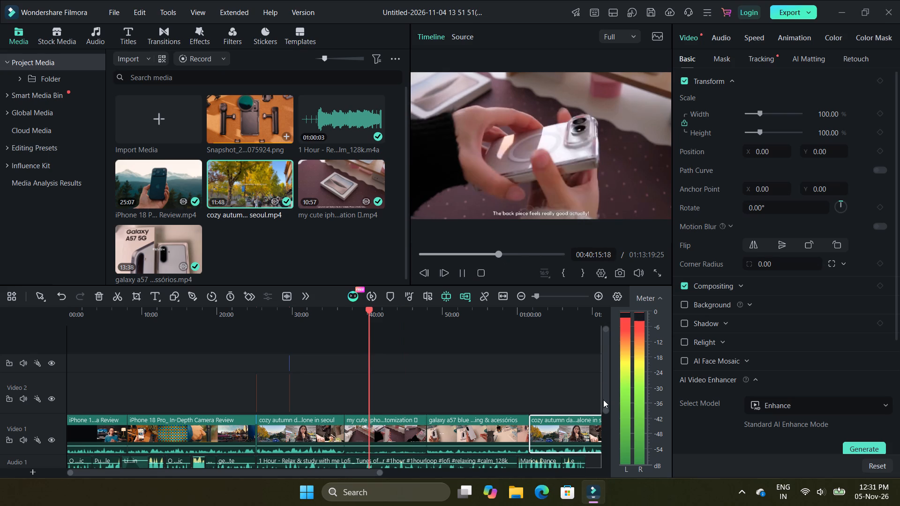
left_click(606, 421)
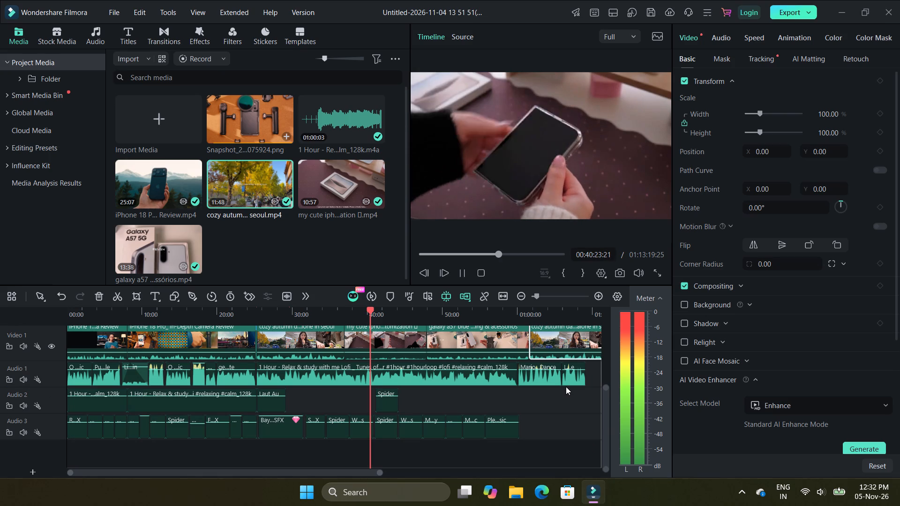
left_click(94, 40)
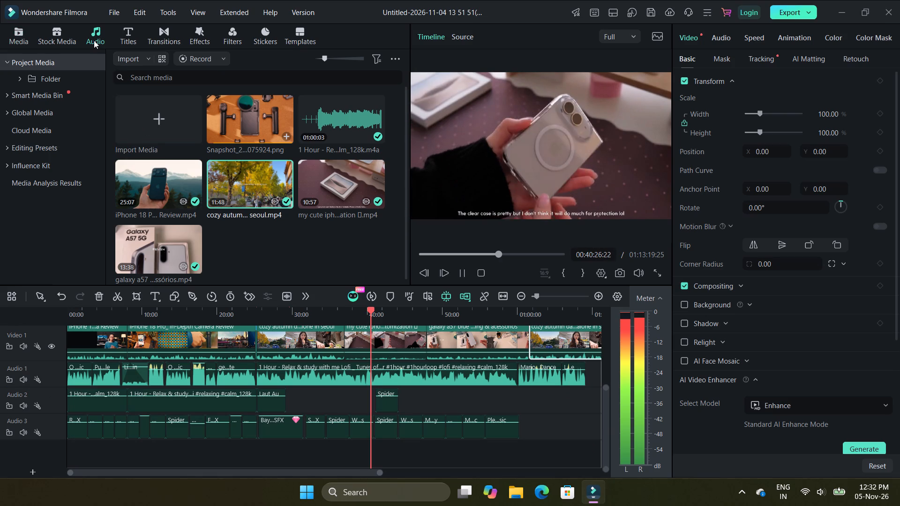
left_click(95, 38)
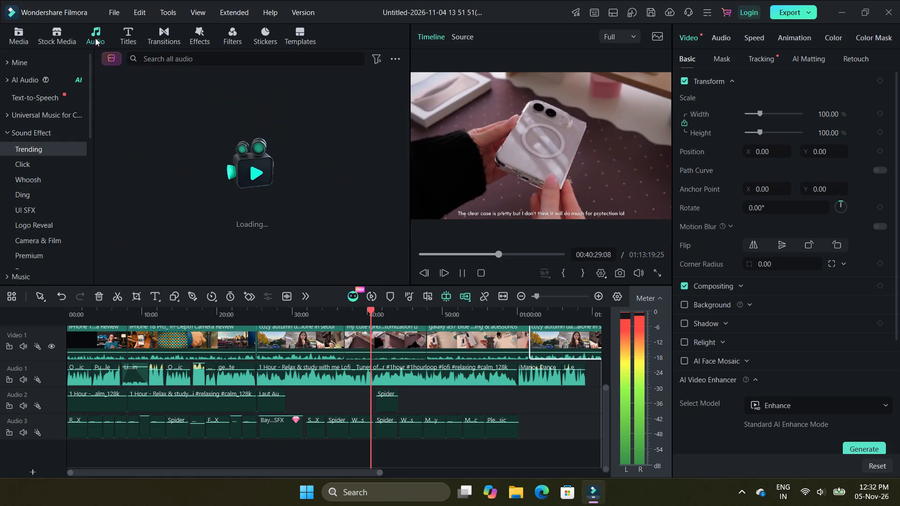
left_click(30, 277)
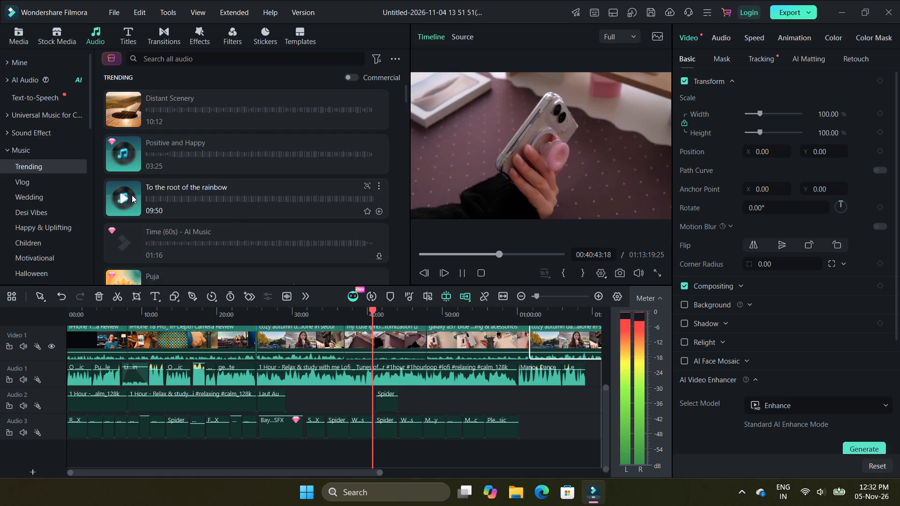
left_click_drag(132, 195, 127, 195)
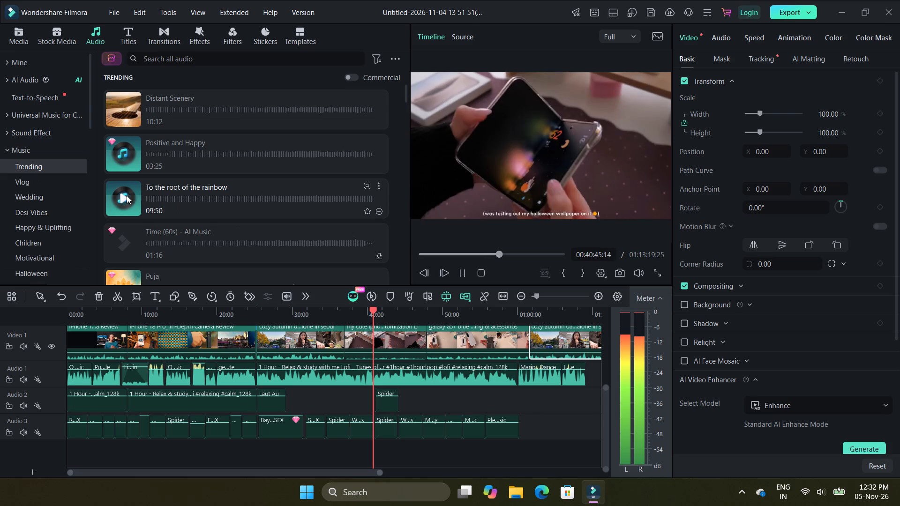
left_click_drag(127, 195, 595, 372)
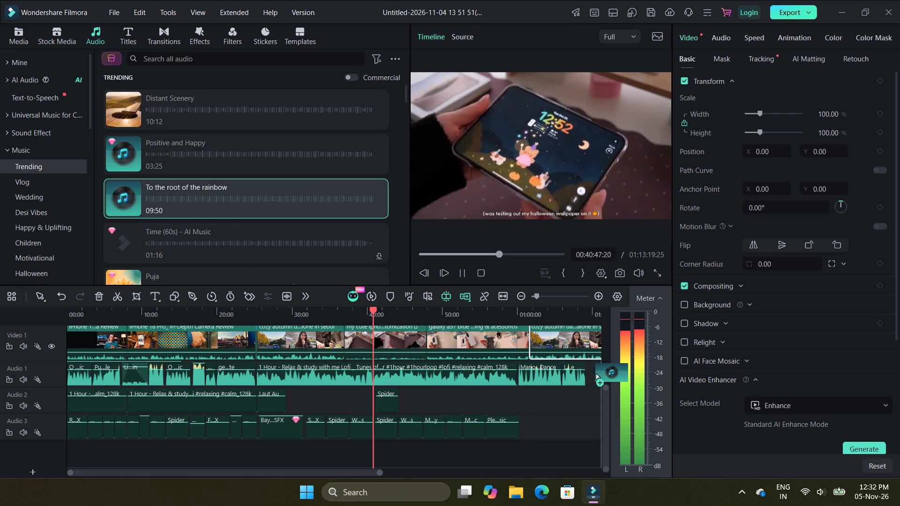
left_click_drag(595, 372, 569, 373)
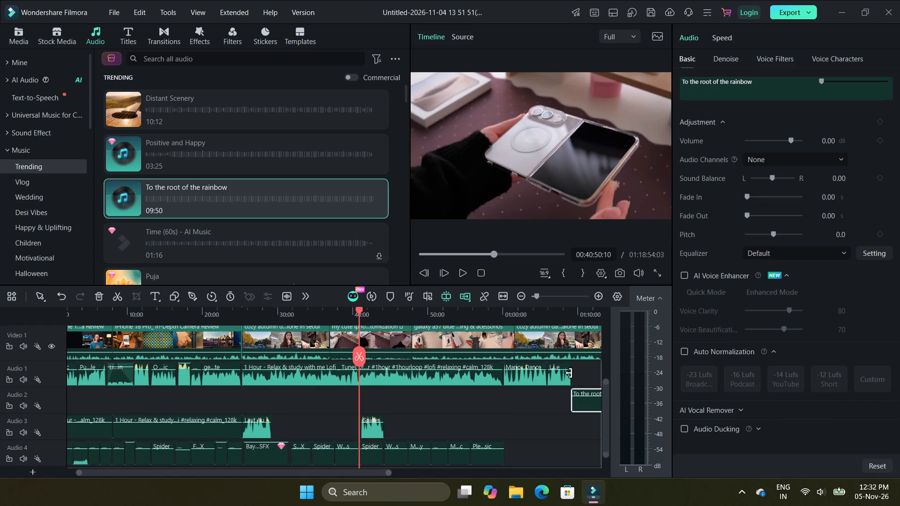
left_click_drag(587, 403, 590, 387)
left_click_drag(590, 387, 591, 378)
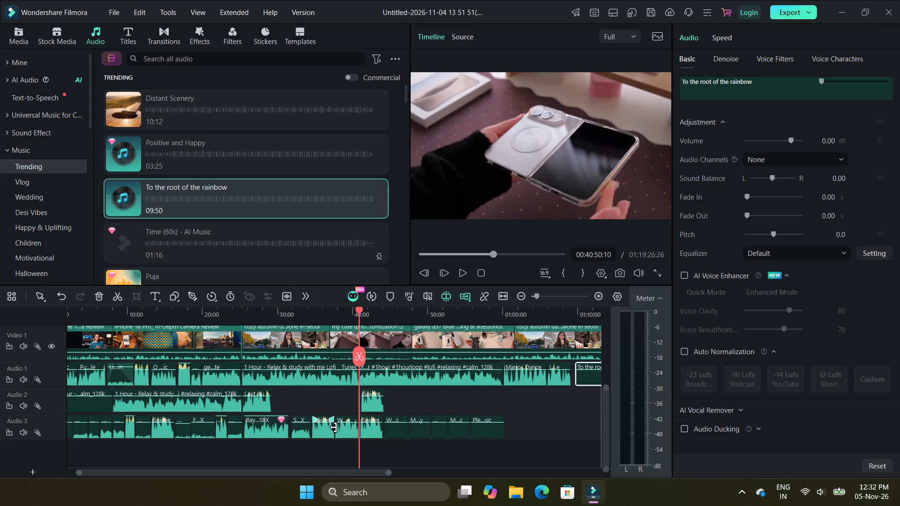
Delete the last five music clips on Audio 3, from the final AI Music clip back through School Life, Melt Away and Who Cares.
right_click(489, 431)
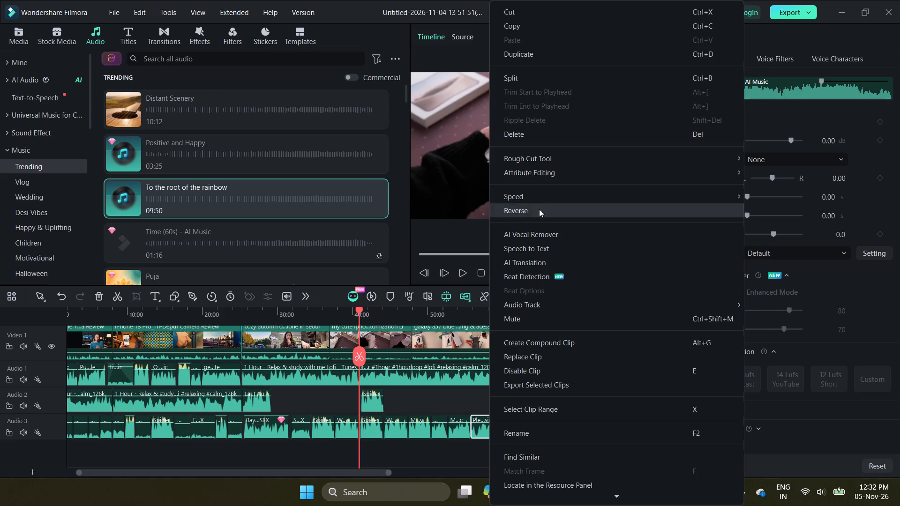
left_click(522, 133)
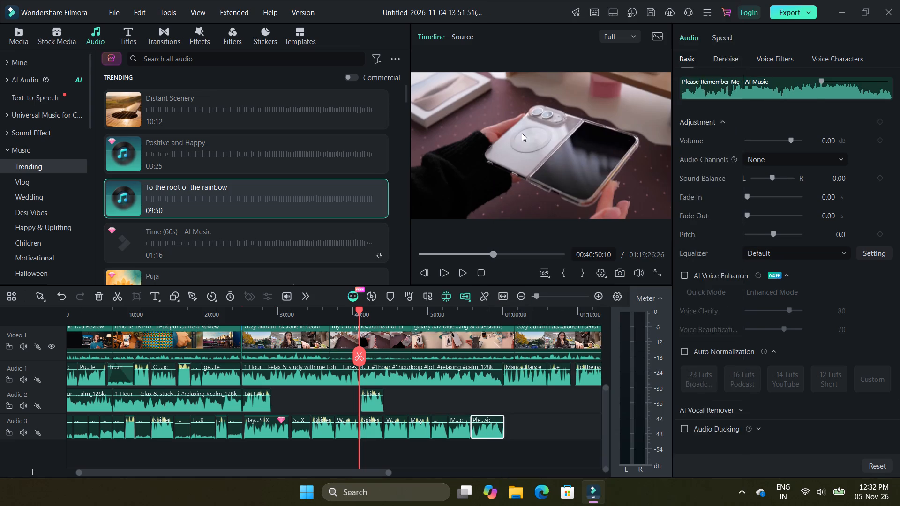
right_click(457, 430)
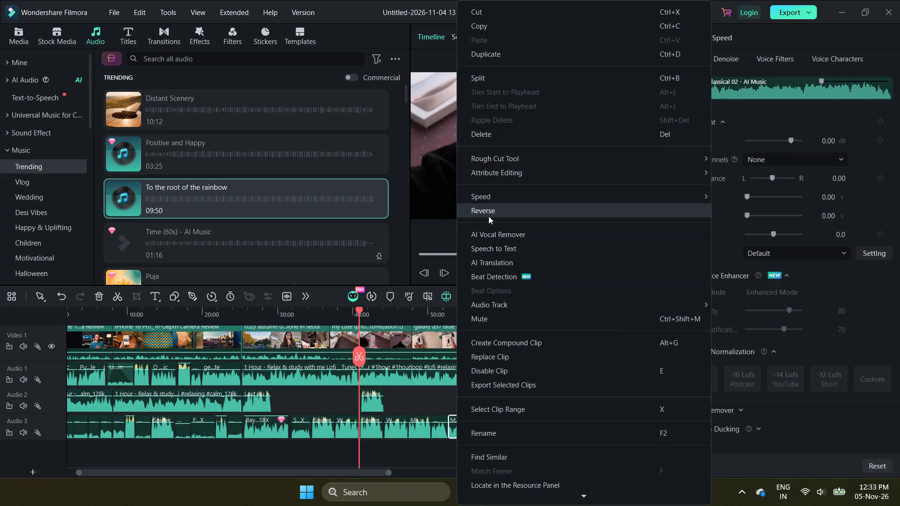
left_click(483, 135)
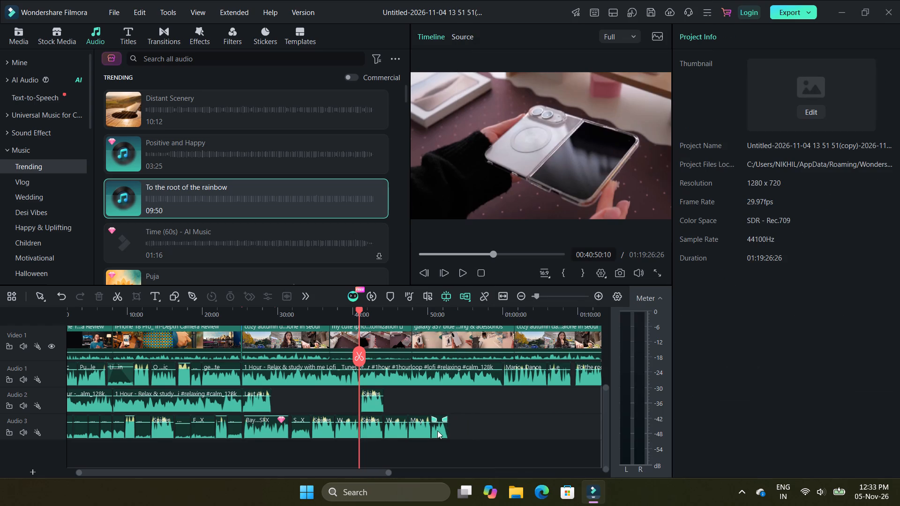
left_click(438, 436)
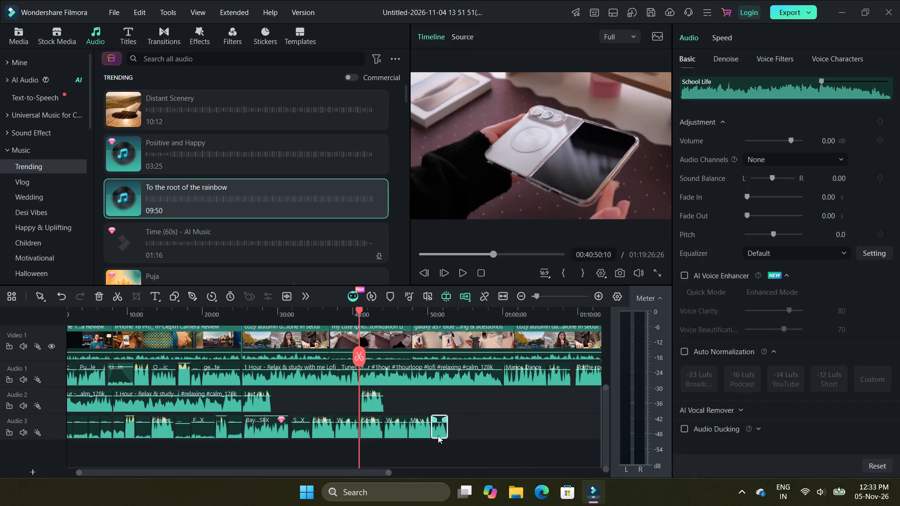
right_click(438, 435)
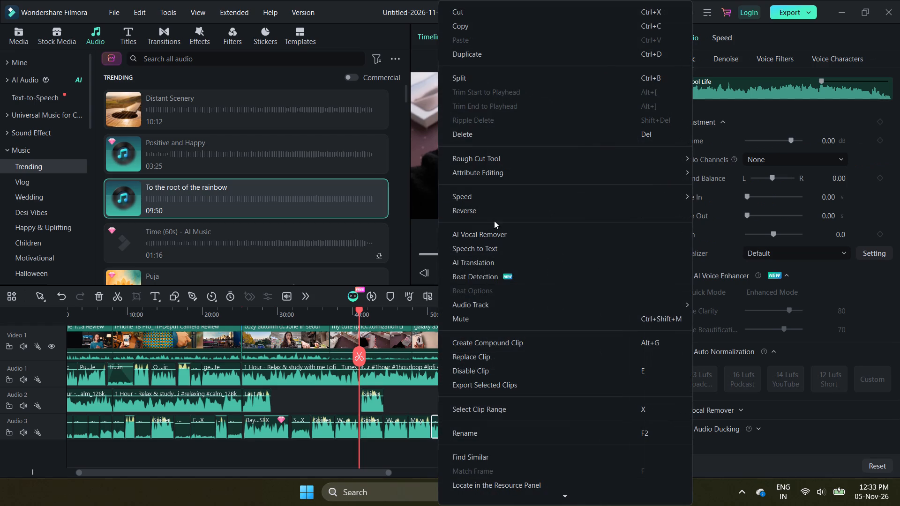
left_click(465, 137)
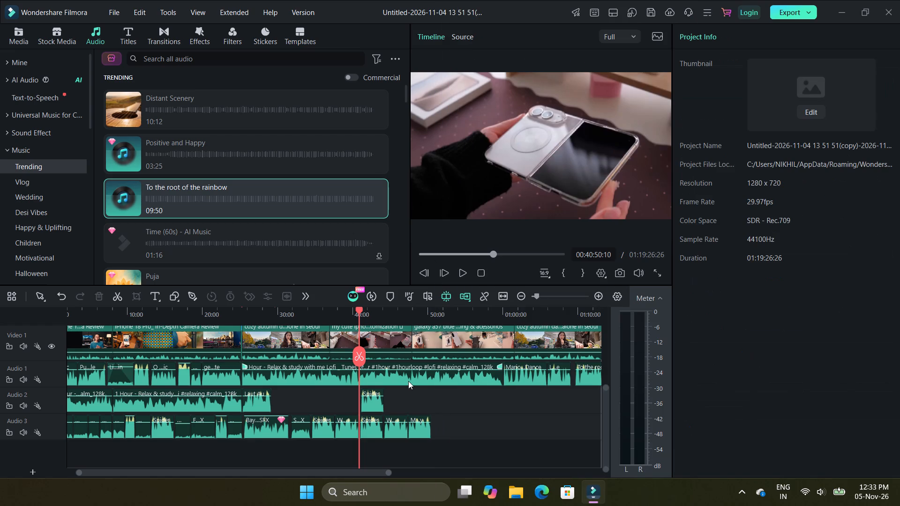
right_click(420, 434)
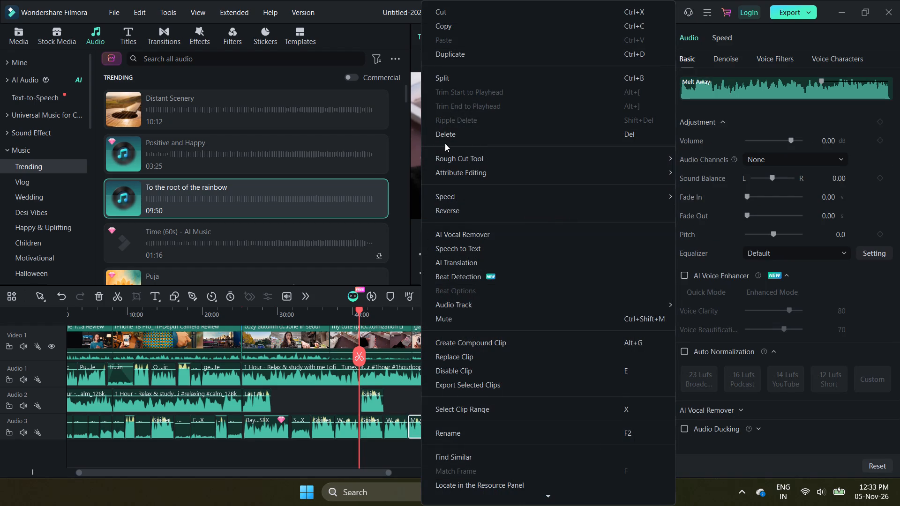
left_click(443, 137)
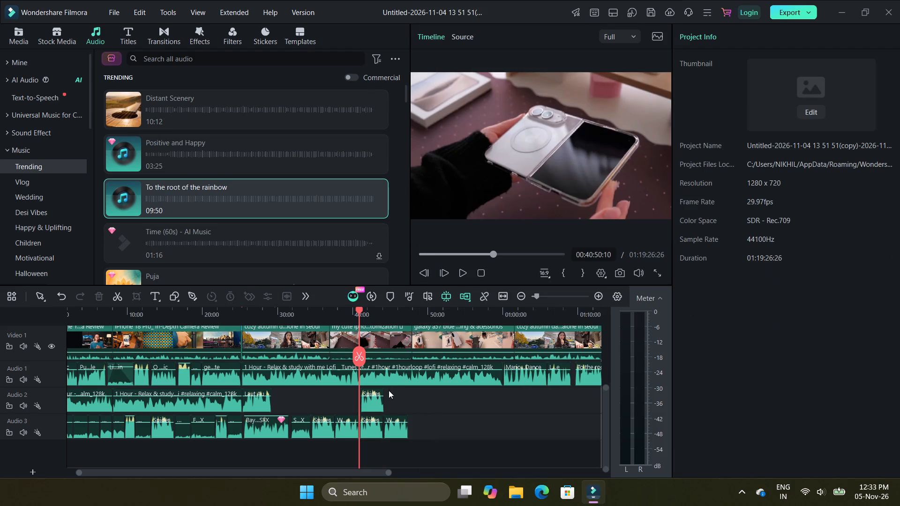
right_click(398, 427)
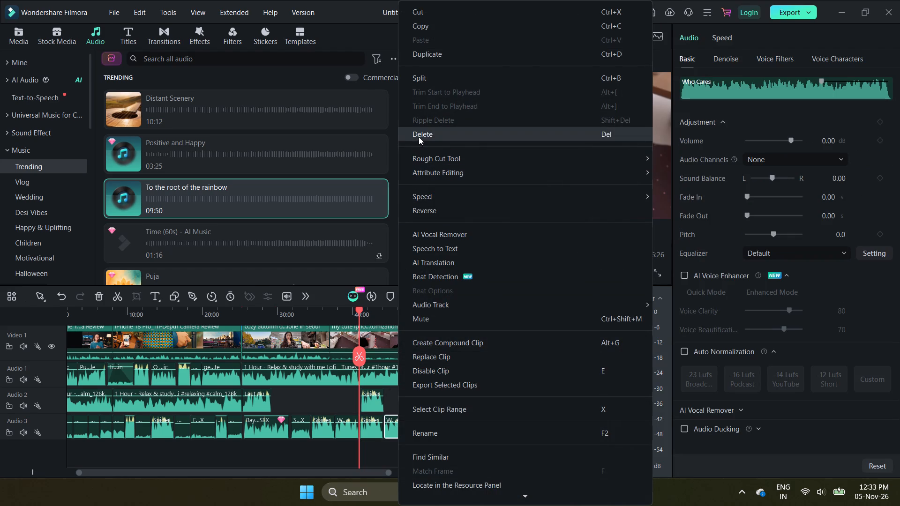
left_click(419, 137)
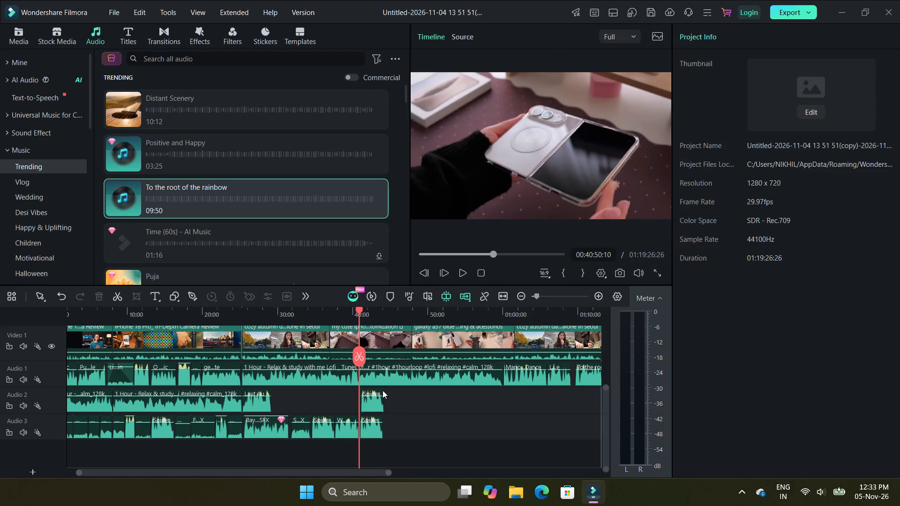
Delete the Spider music clip on Audio 2, just after the 40-minute mark.
right_click(376, 405)
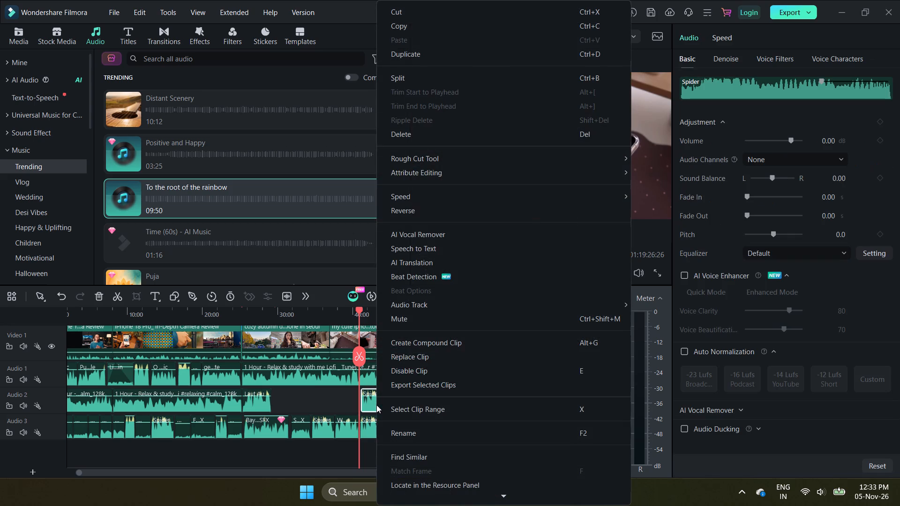
left_click(403, 138)
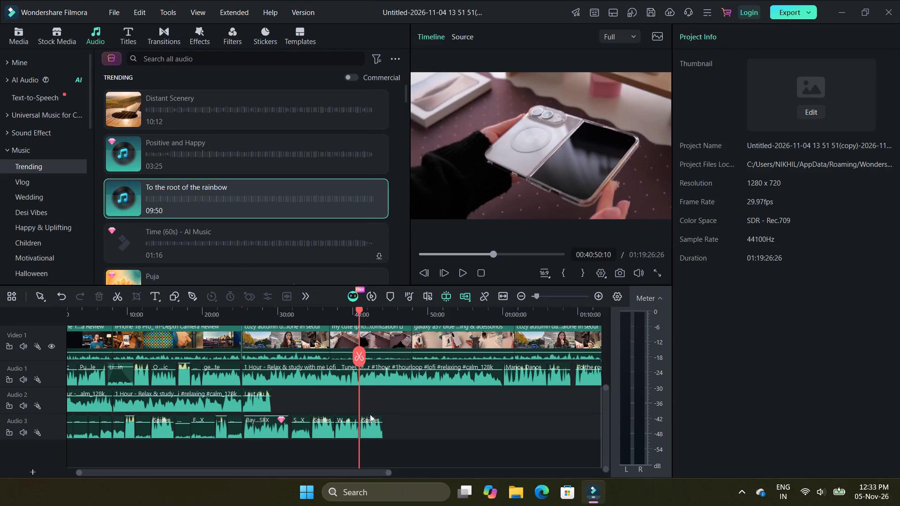
Delete the Audio 3 clips beyond about 25 minutes: both Spider clips, Bay Ambience-Water Lapping, School Ambience-Crowd Children Chatting and Who Cares.
right_click(371, 424)
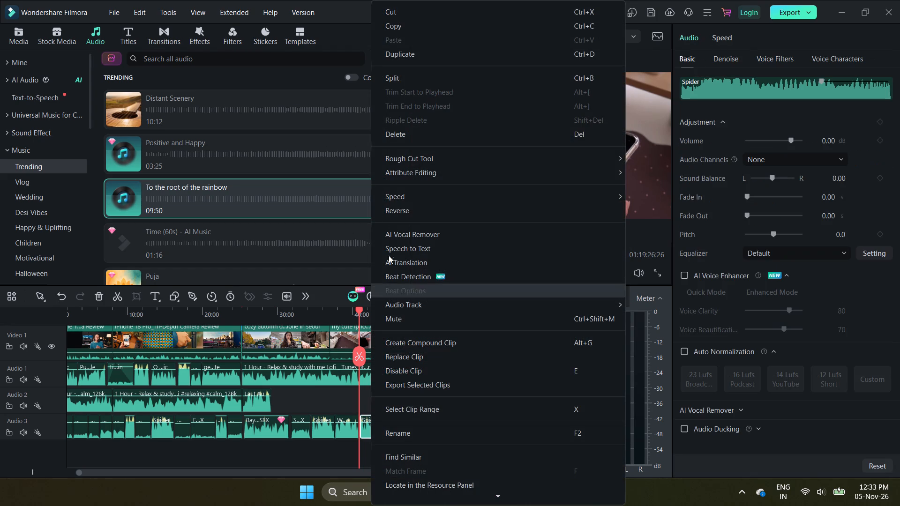
left_click(392, 131)
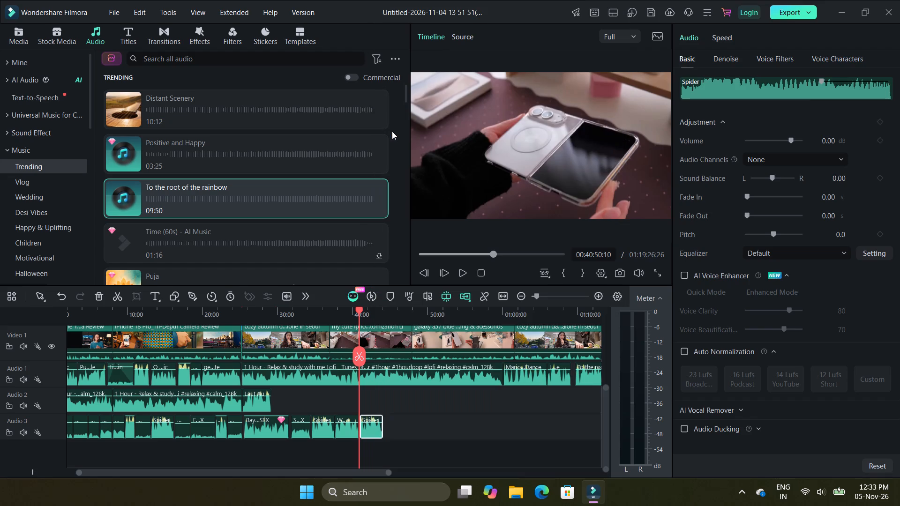
right_click(270, 429)
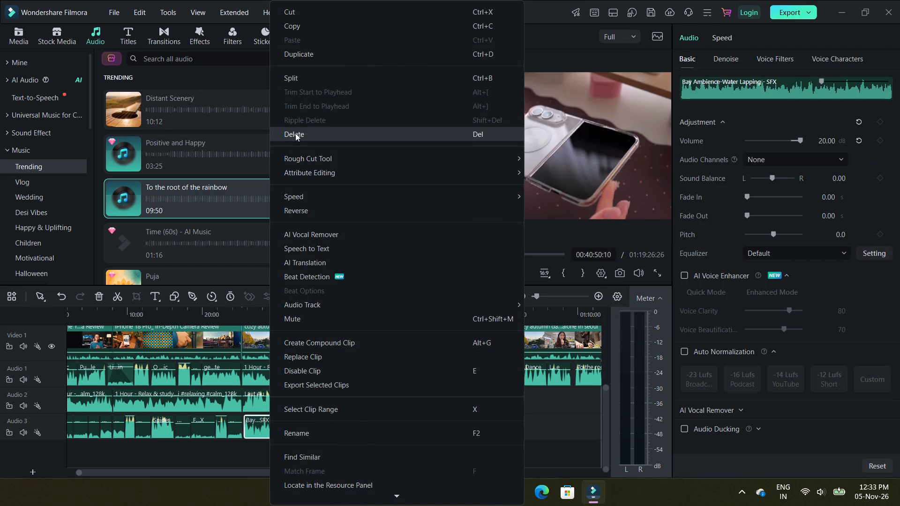
left_click(295, 132)
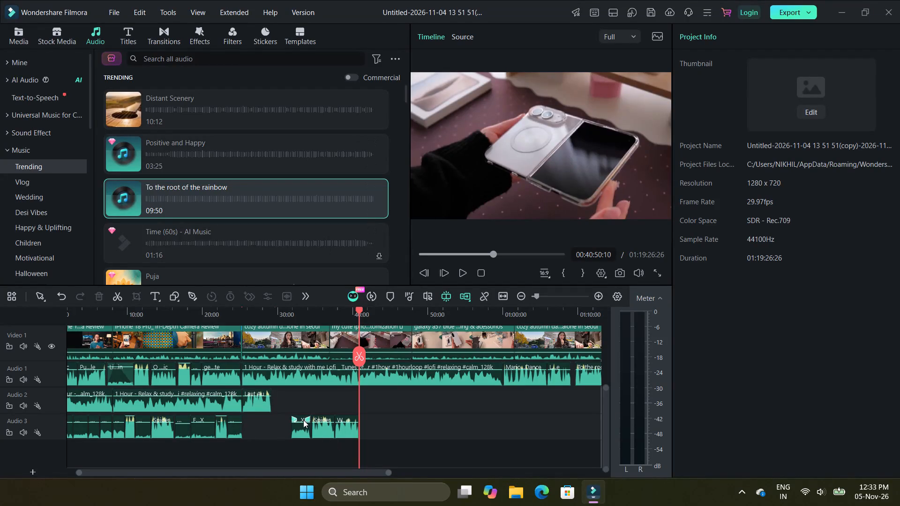
right_click(307, 437)
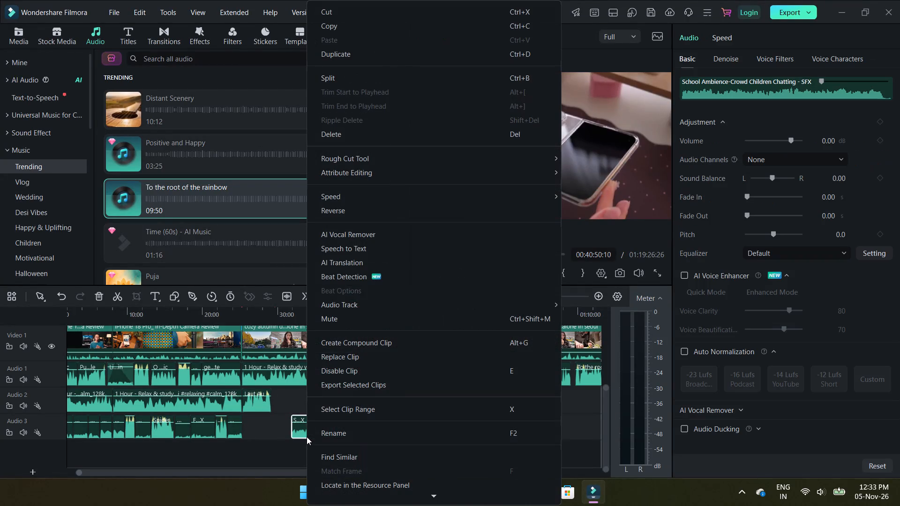
left_click(349, 132)
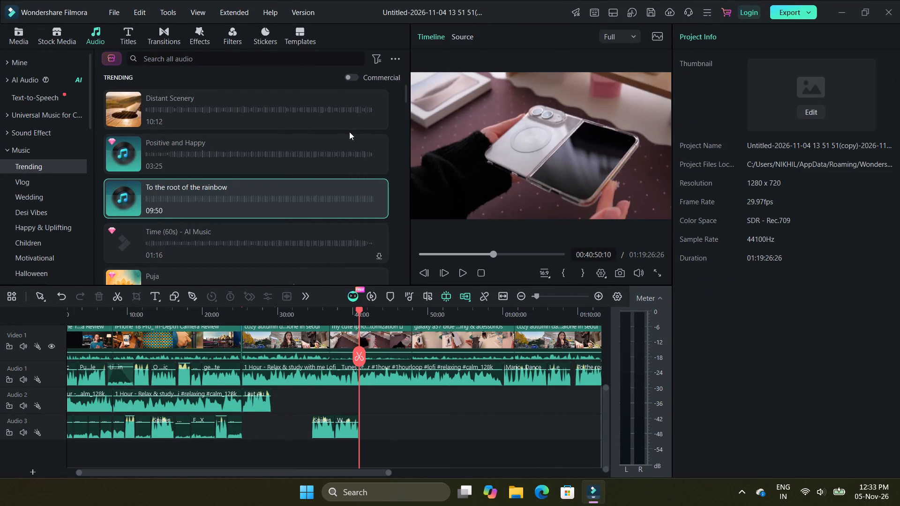
right_click(328, 428)
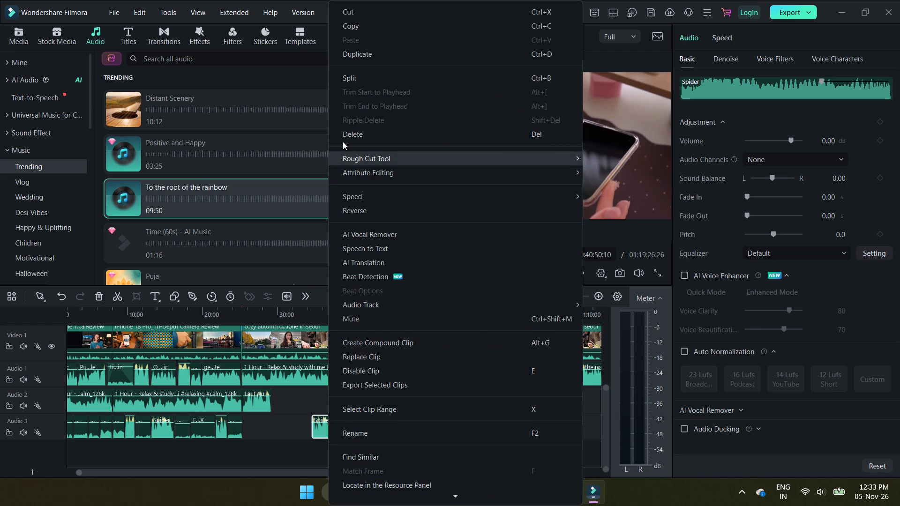
left_click(349, 133)
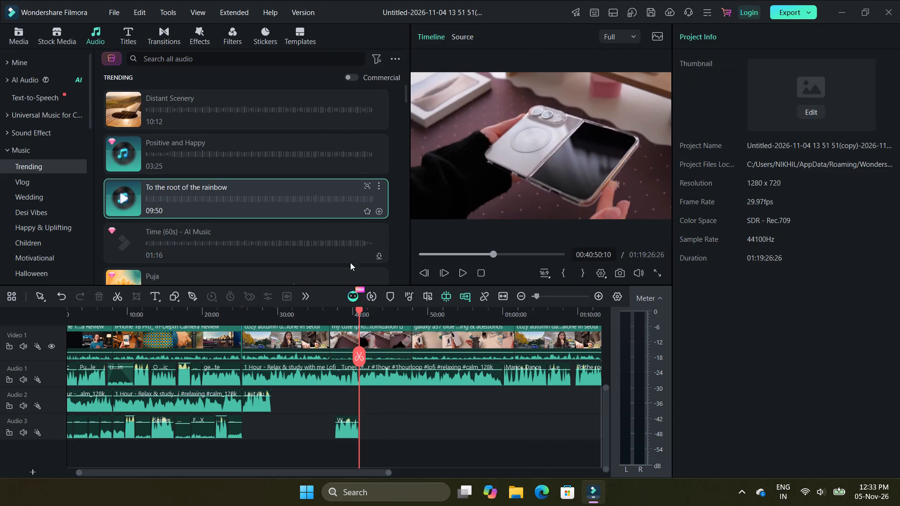
right_click(347, 436)
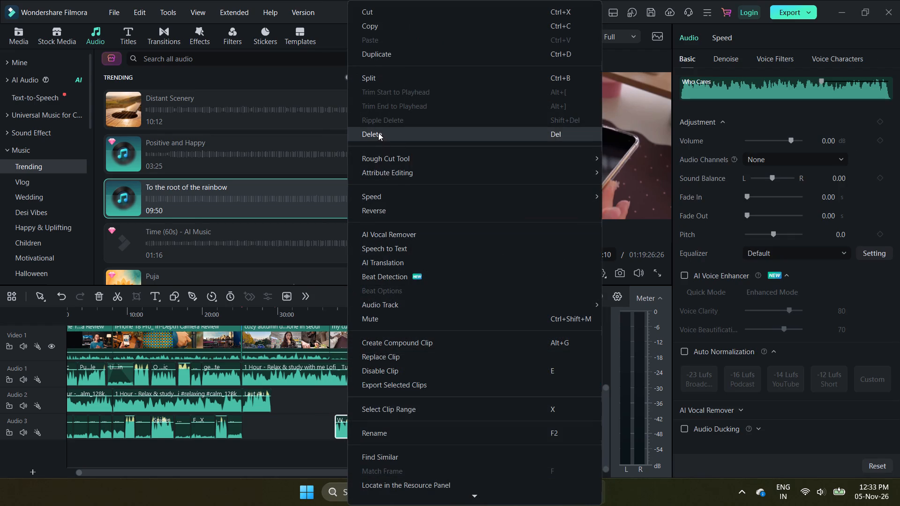
left_click(378, 133)
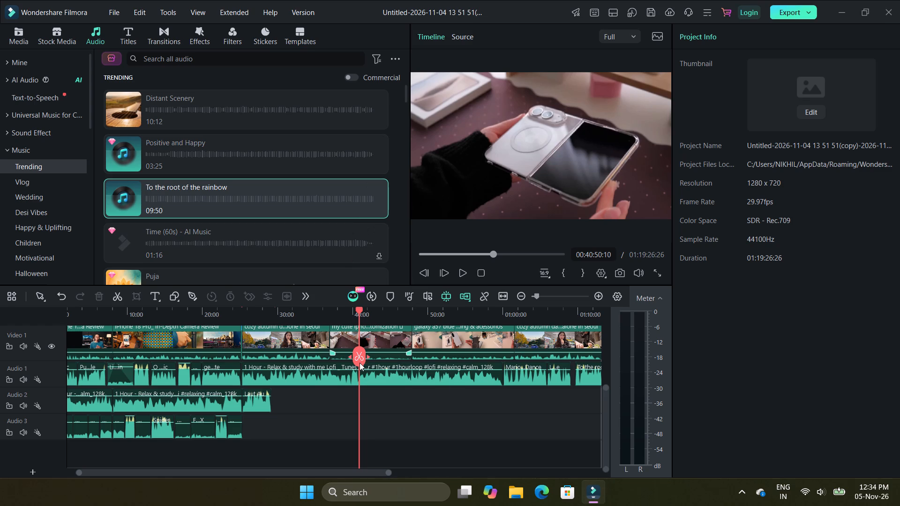
Delete the last five remaining Audio 3 clips: Relaxing Deep Pink Noise, Calm Ocean Waves Lapping, Forest Bird Sing, Spring Forest Ambience-Birds Chirping and Spider.
left_click(237, 431)
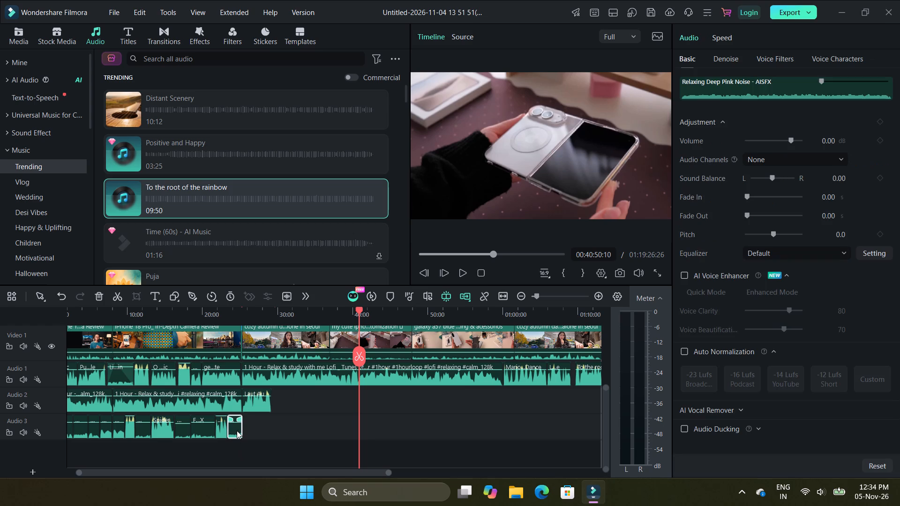
right_click(237, 434)
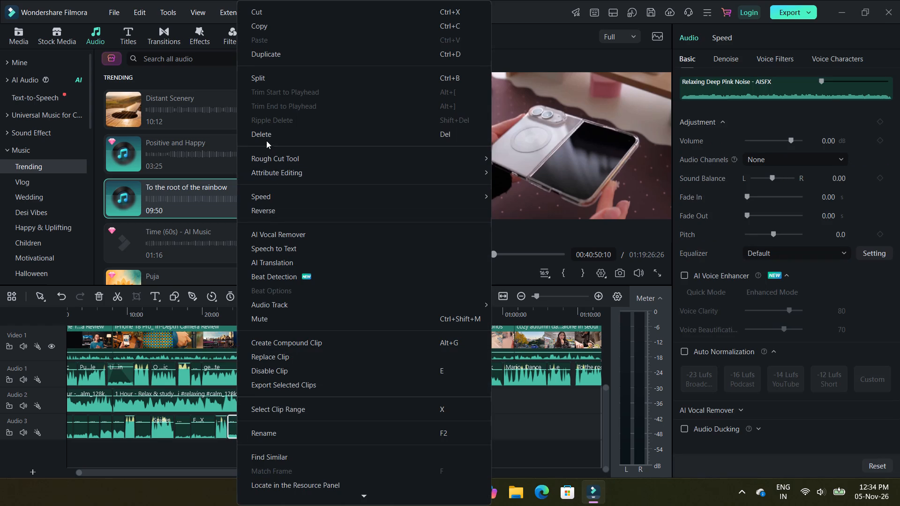
left_click(264, 134)
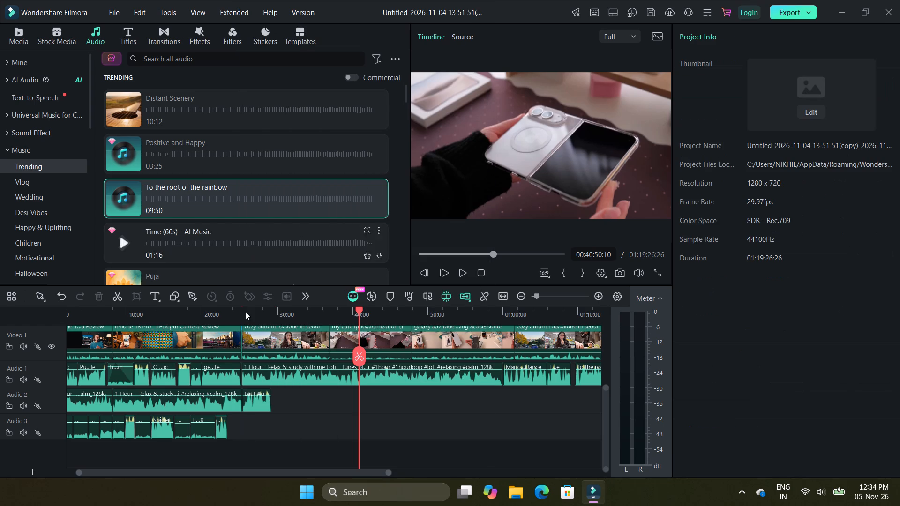
right_click(222, 436)
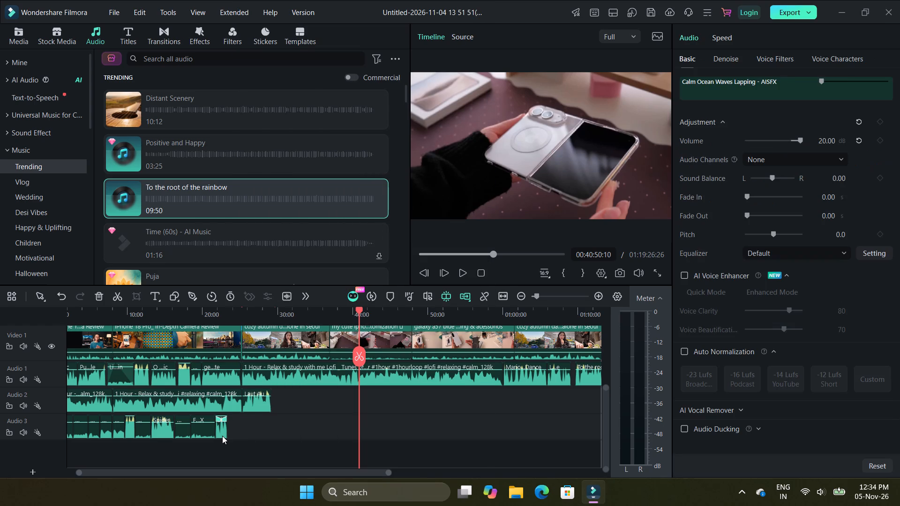
left_click(257, 136)
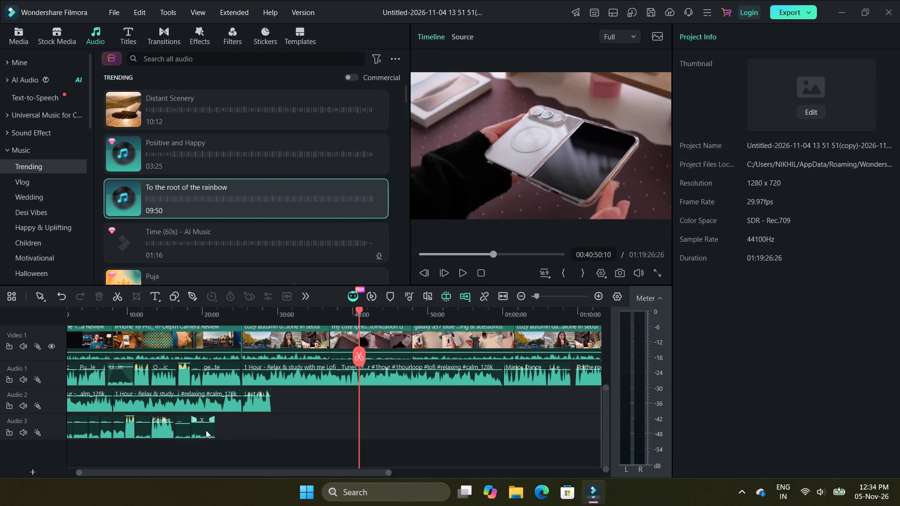
right_click(206, 430)
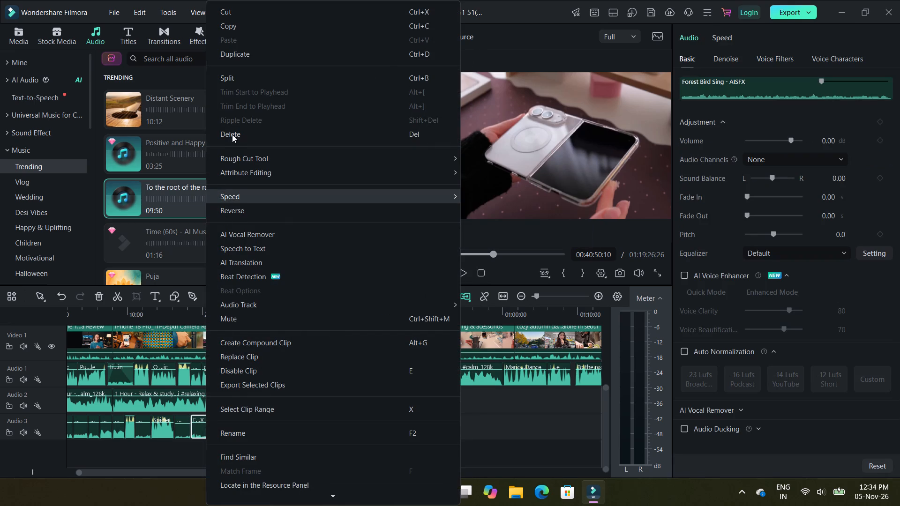
left_click(232, 136)
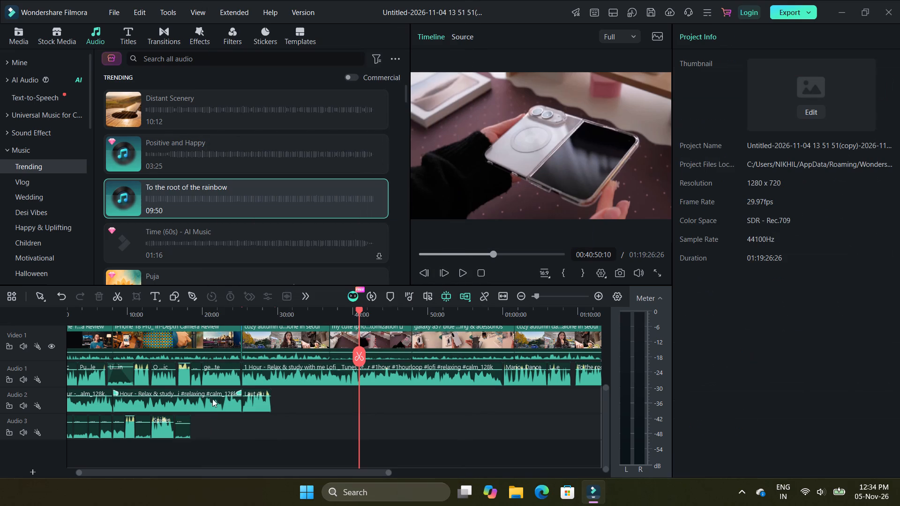
right_click(183, 426)
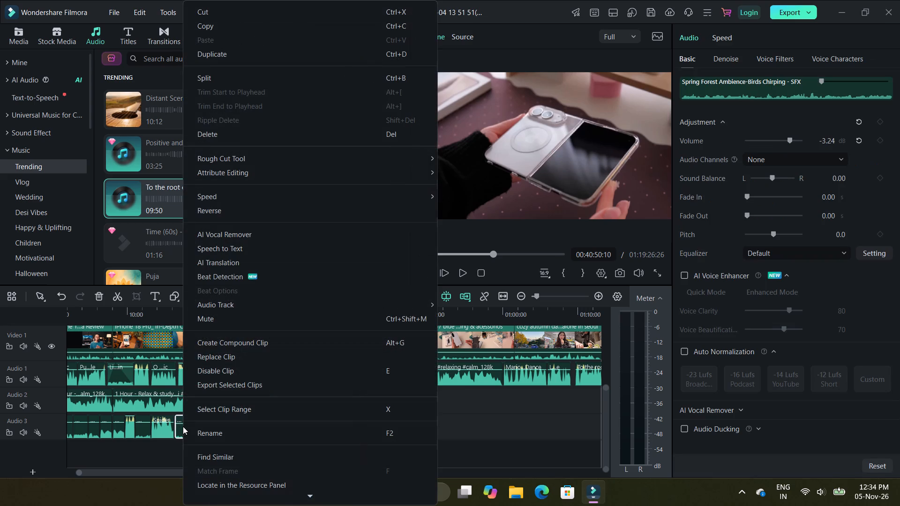
left_click(210, 137)
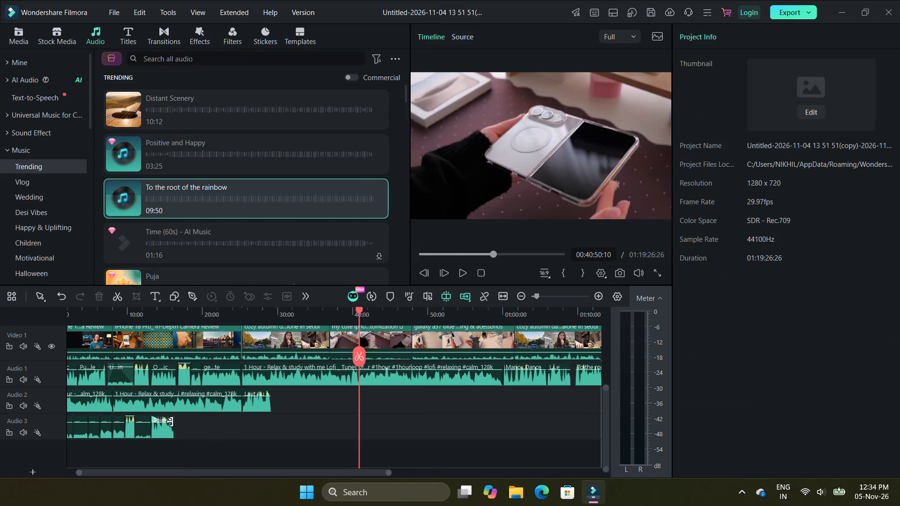
right_click(165, 425)
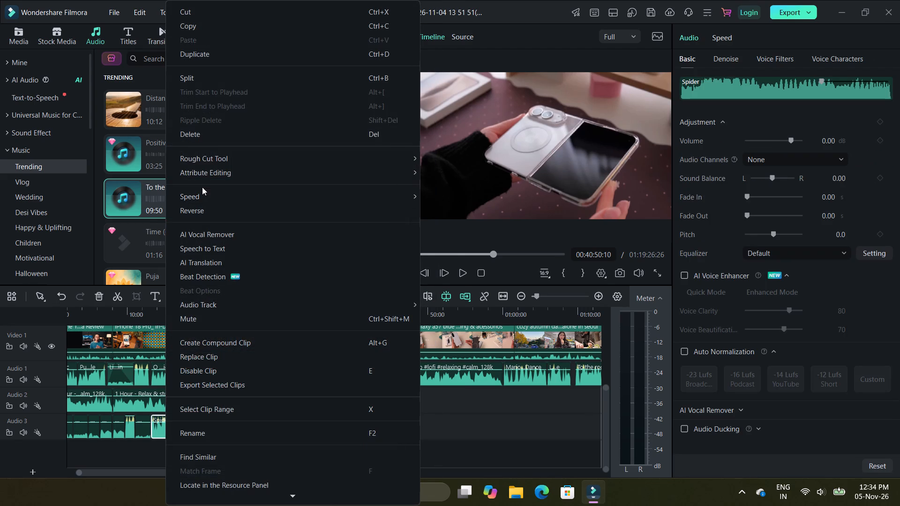
left_click(195, 135)
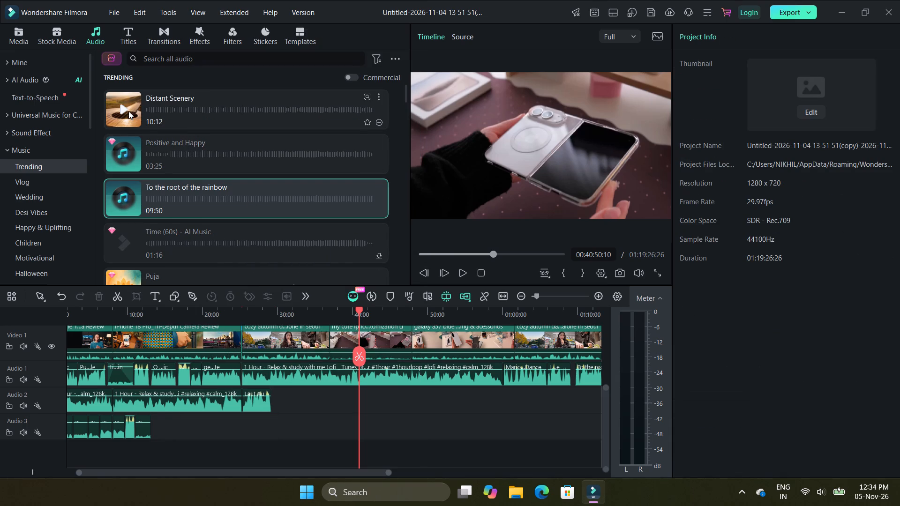
Add the trending music track "Distant Scenery" to Audio 2, directly after the last clip, and move the playhead to its start.
left_click_drag(128, 111, 249, 391)
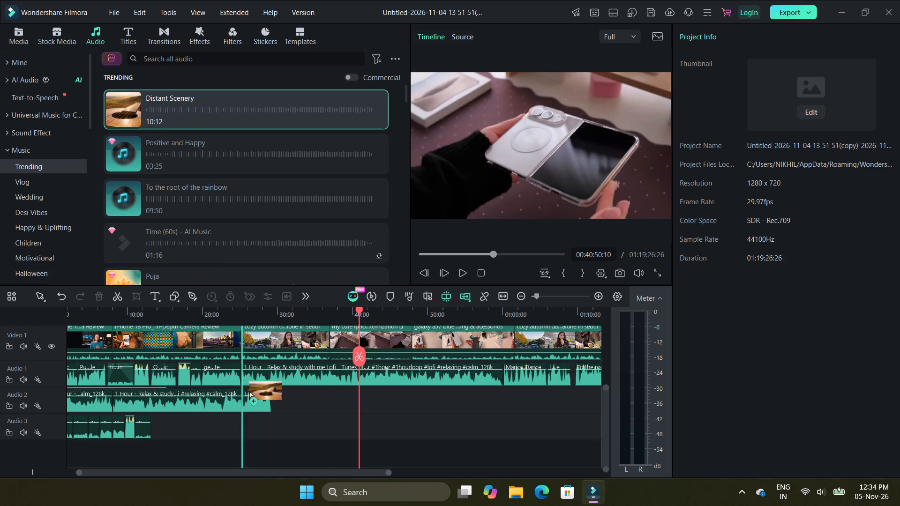
left_click_drag(249, 391, 272, 402)
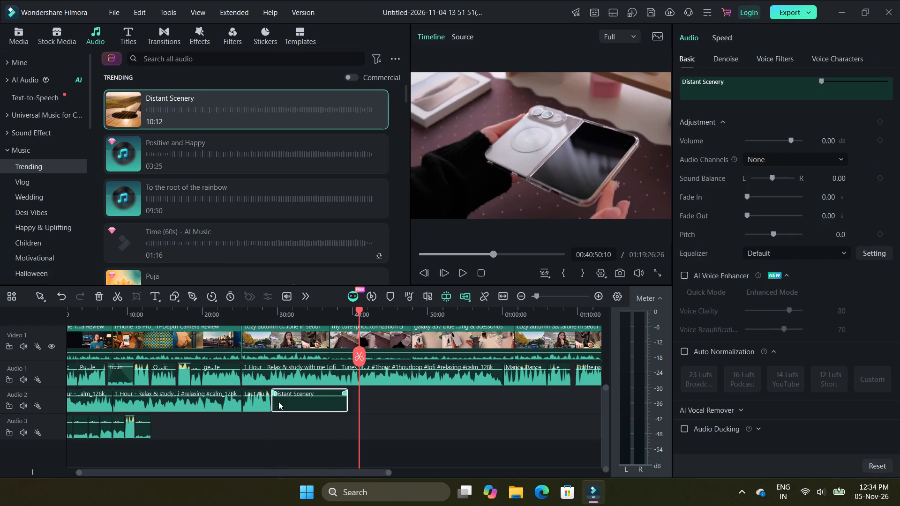
double_click(278, 402)
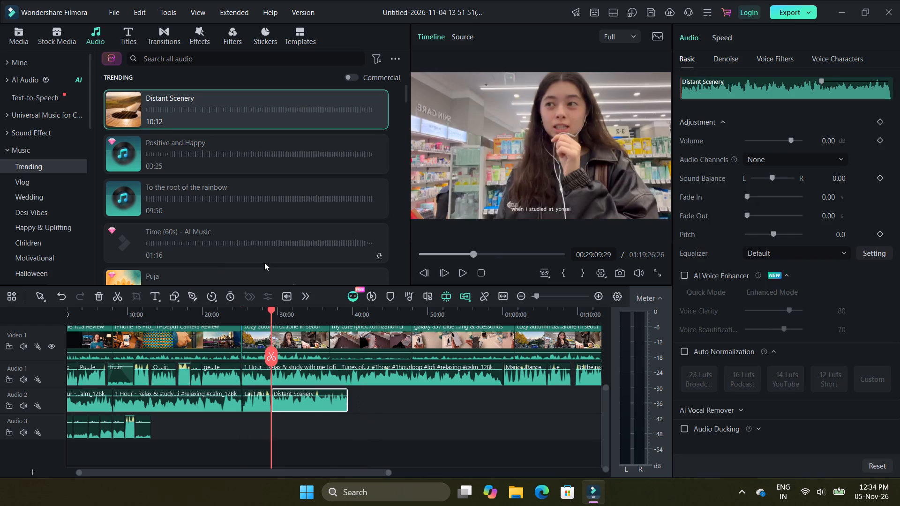
Add the trending music track "Childhood Memory" to Audio 2, directly after the Distant Scenery clip.
scroll(256, 259, "down", 2)
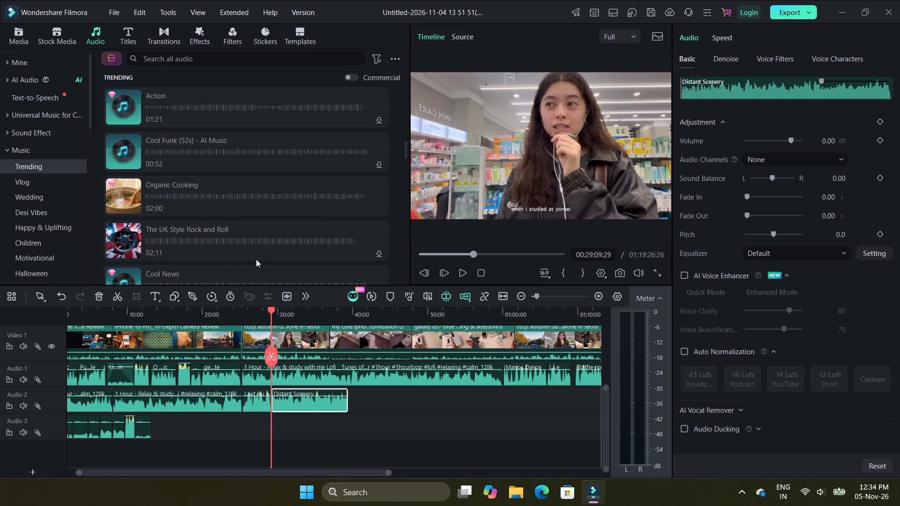
scroll(237, 174, "down", 1)
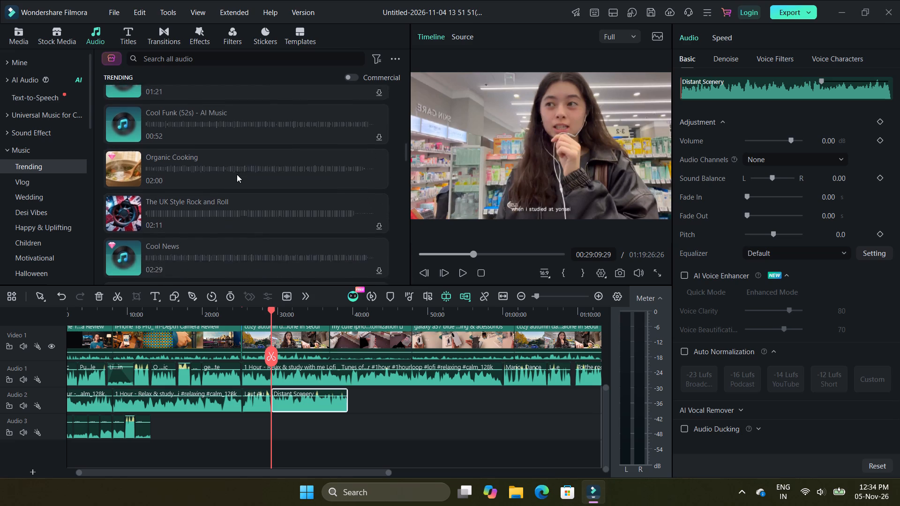
scroll(237, 174, "down", 1)
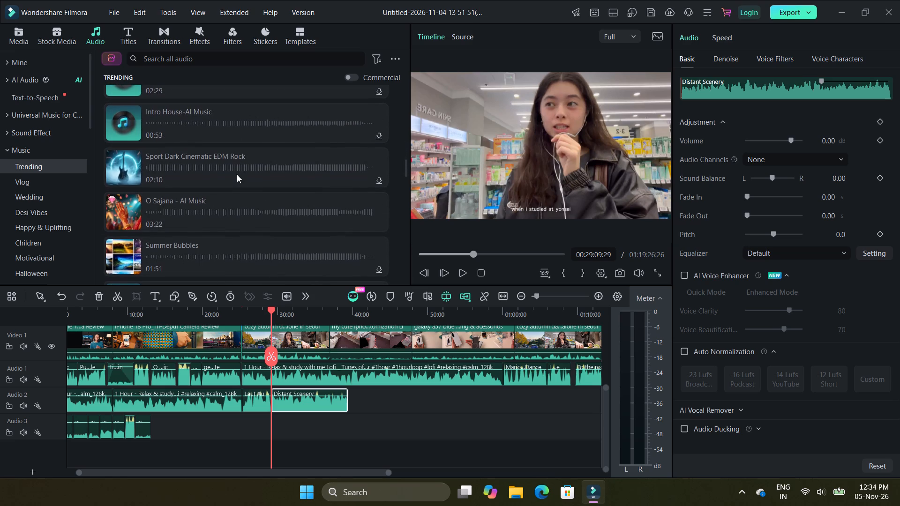
scroll(237, 174, "down", 1)
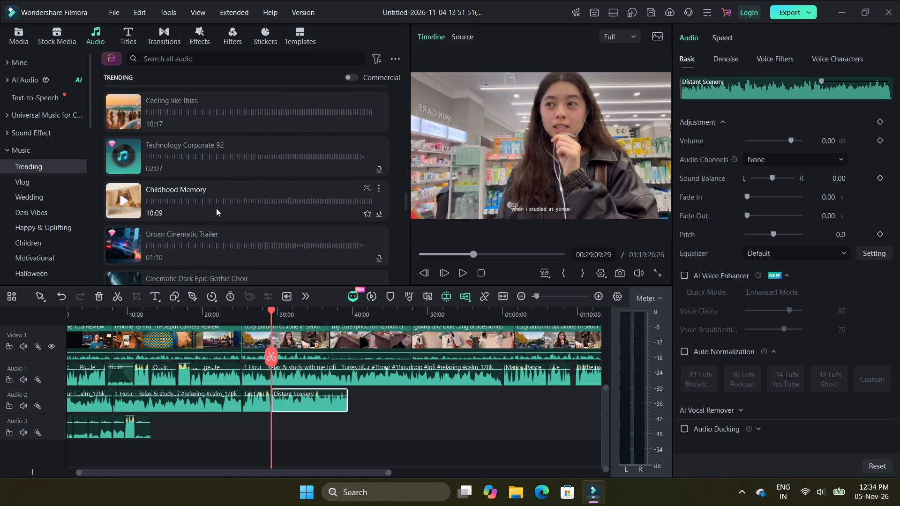
left_click_drag(139, 195, 352, 400)
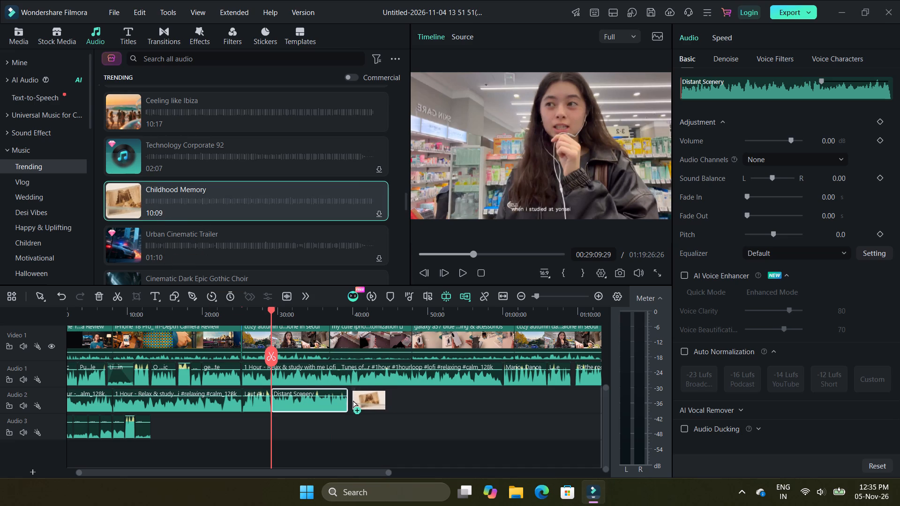
left_click_drag(352, 400, 351, 400)
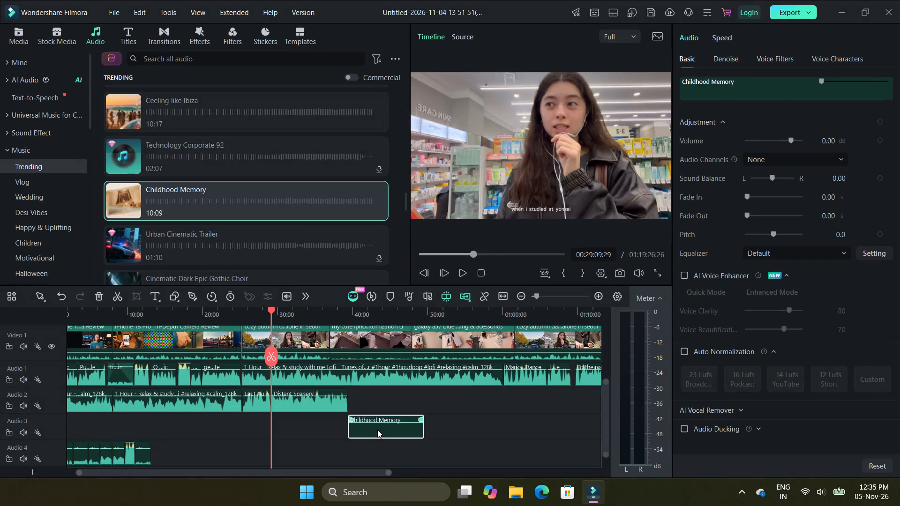
left_click_drag(378, 429, 379, 402)
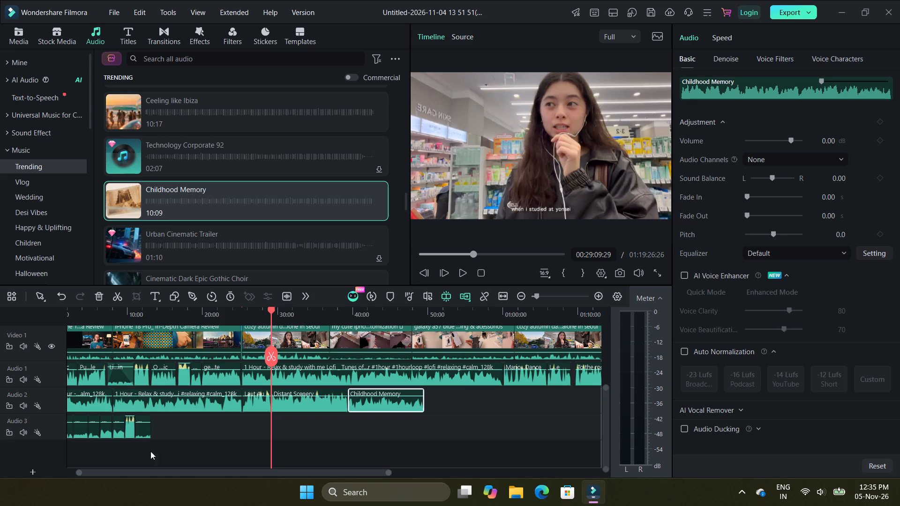
Delete the Forest Night Ambience-Crickets Chirping sound effect clip from the early part of Audio 3.
left_click(72, 469)
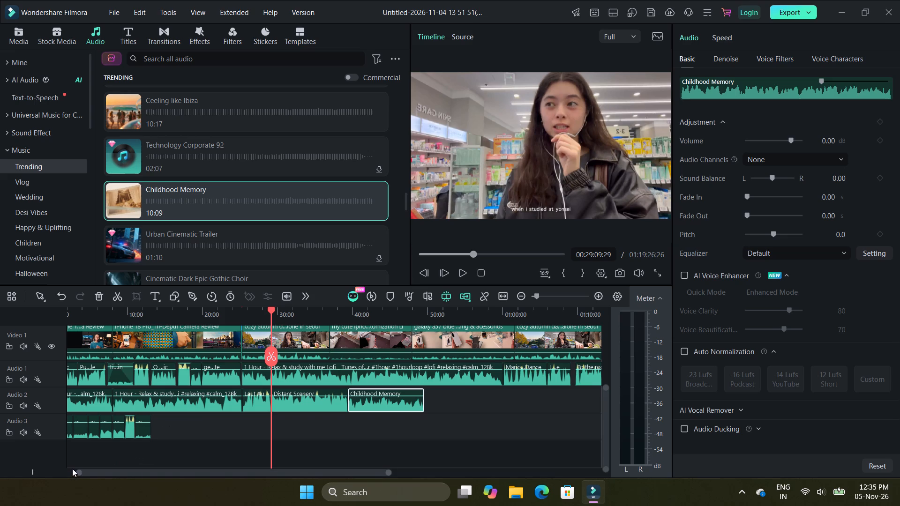
left_click(72, 469)
left_click(95, 431)
right_click(95, 431)
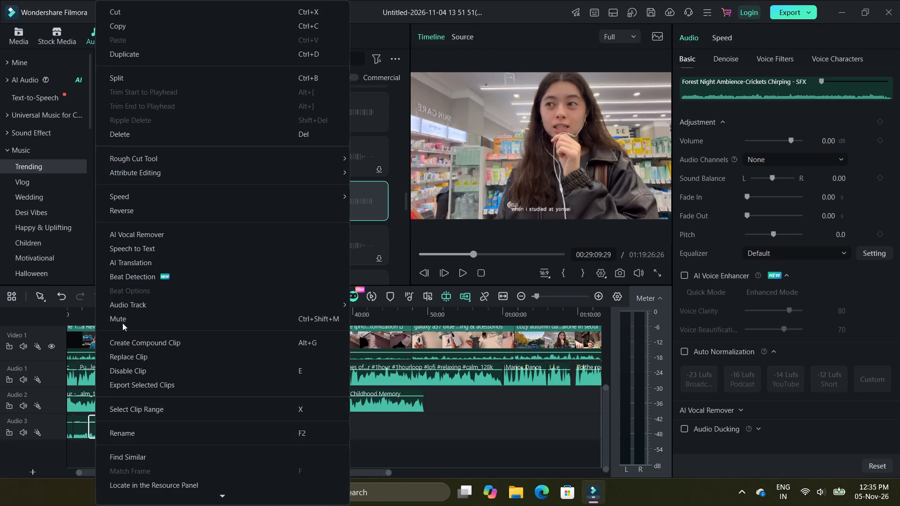
left_click(132, 137)
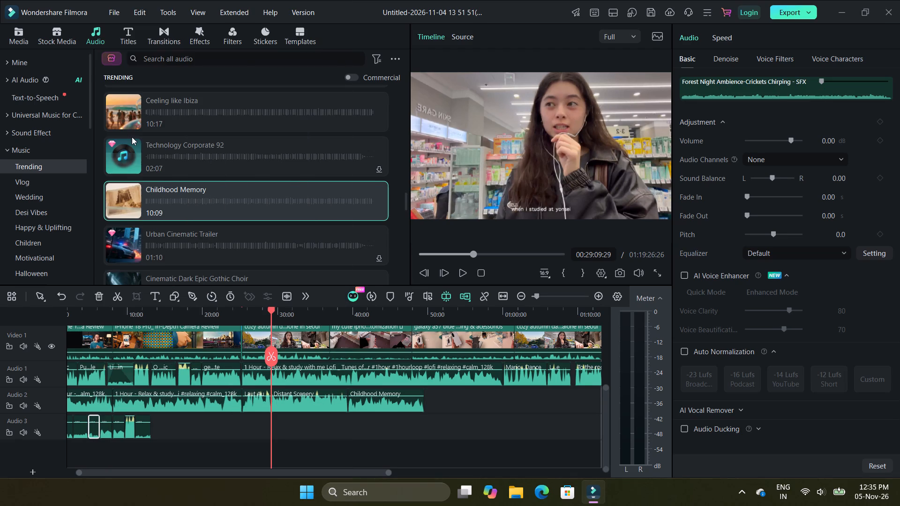
Delete Audio 3's Spring Forest Ambience-Birds Chirping, Busy Street Ambience 02, two Highway Car Ride Ambience, Relaxing Deep Pink Noise and Relaxing Deep White Noise clips.
right_click(144, 424)
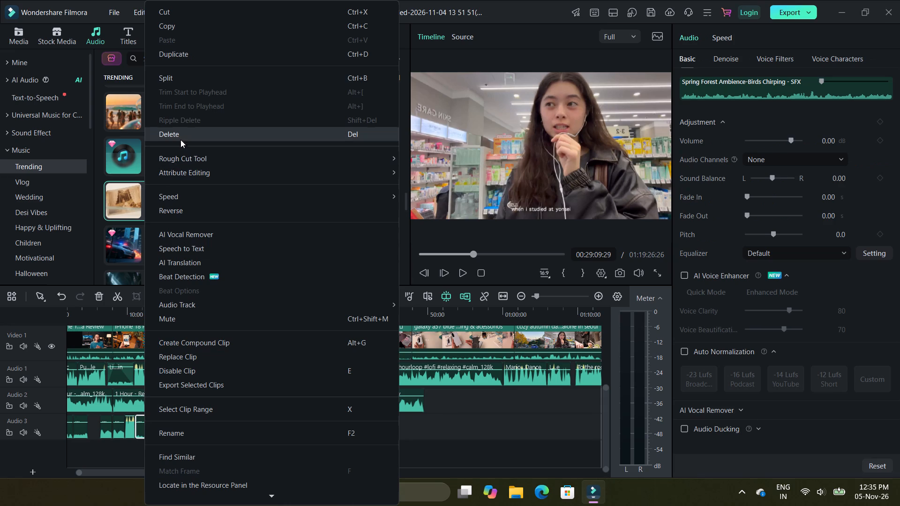
left_click(176, 135)
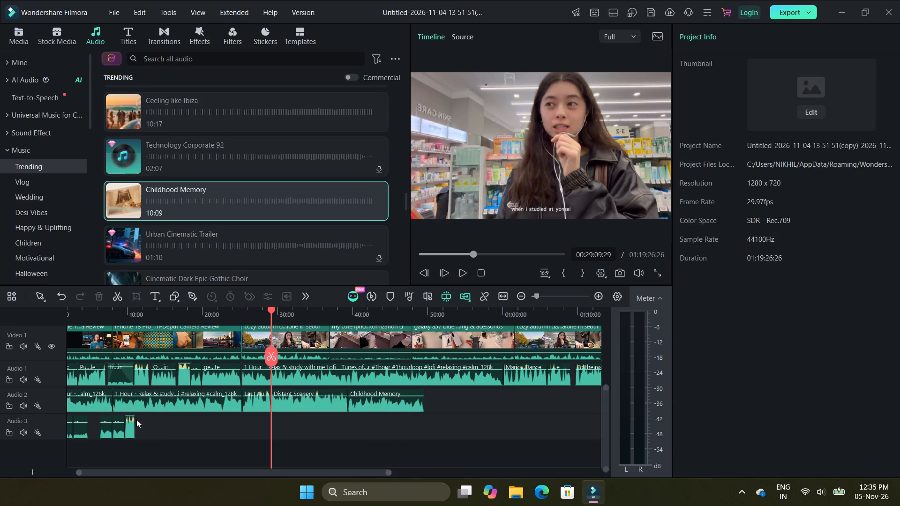
right_click(132, 421)
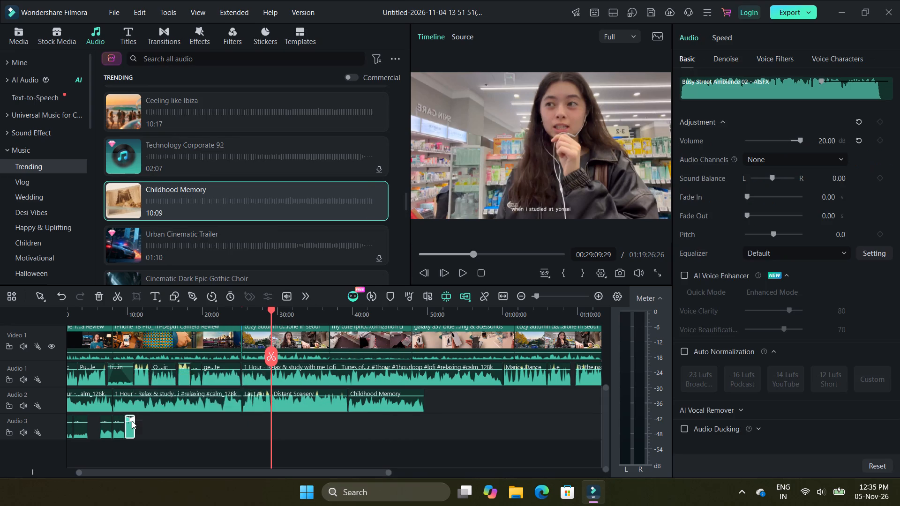
left_click(159, 136)
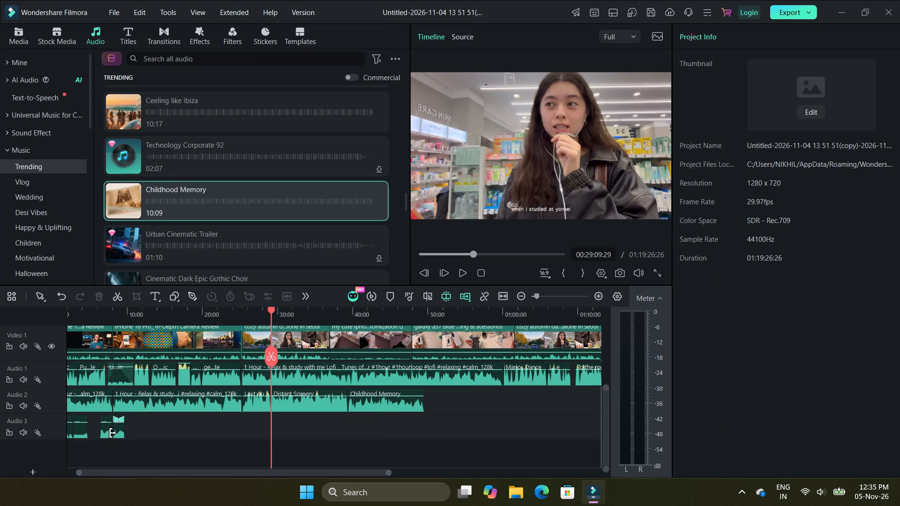
right_click(120, 433)
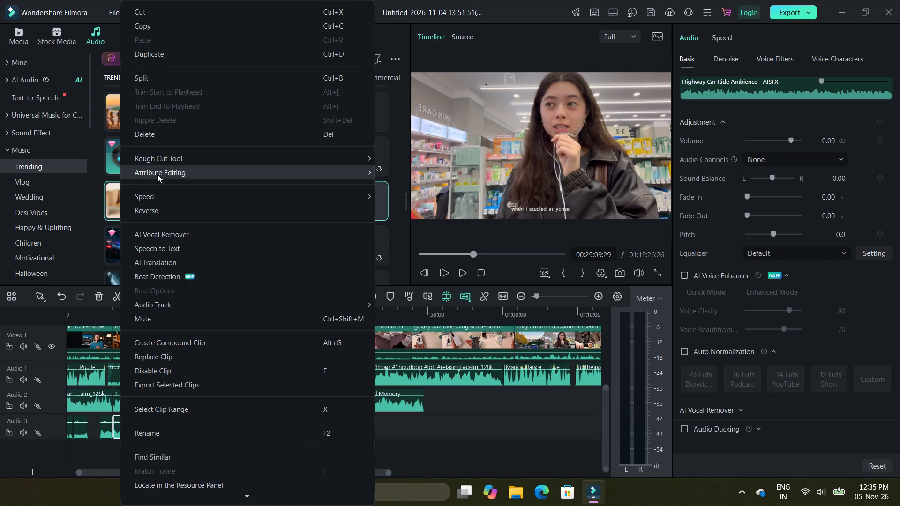
left_click(143, 135)
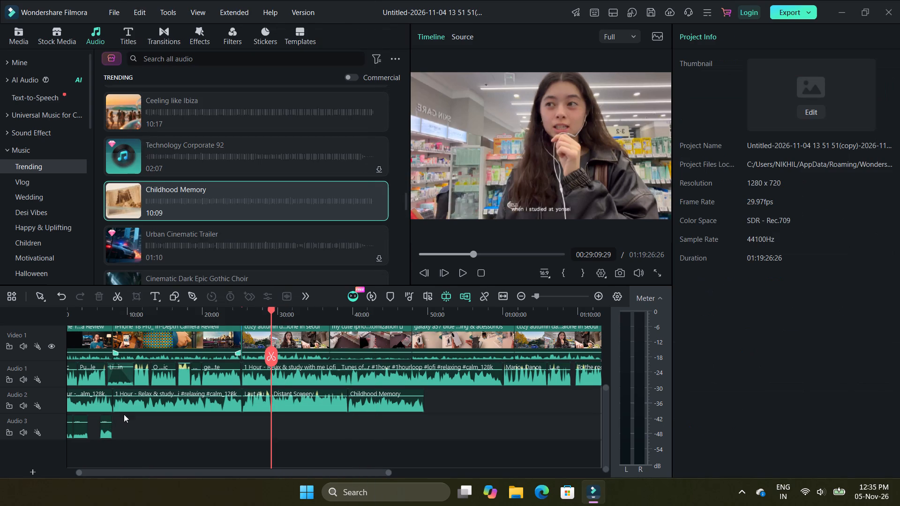
right_click(107, 424)
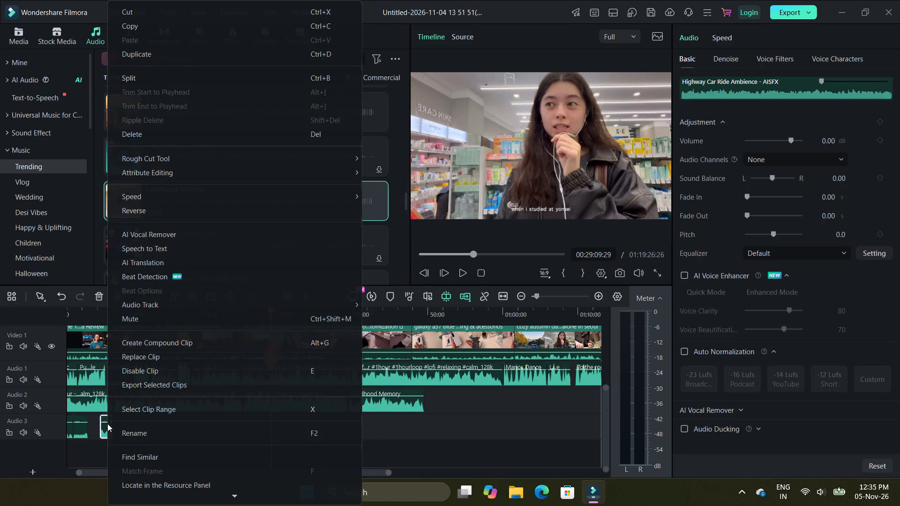
left_click(136, 134)
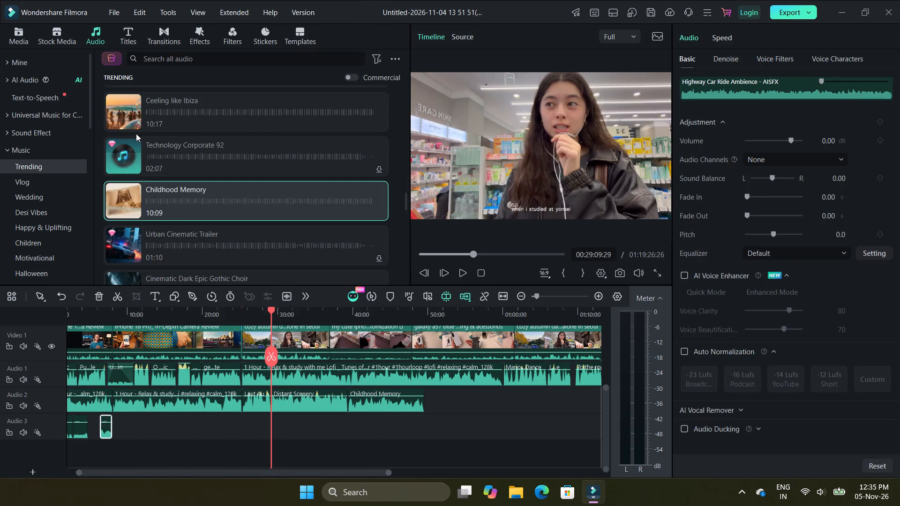
right_click(84, 432)
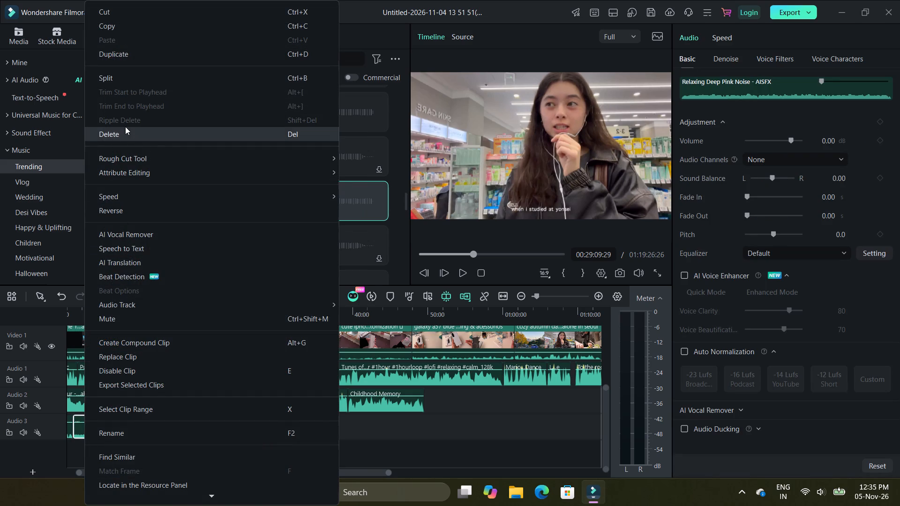
left_click(126, 135)
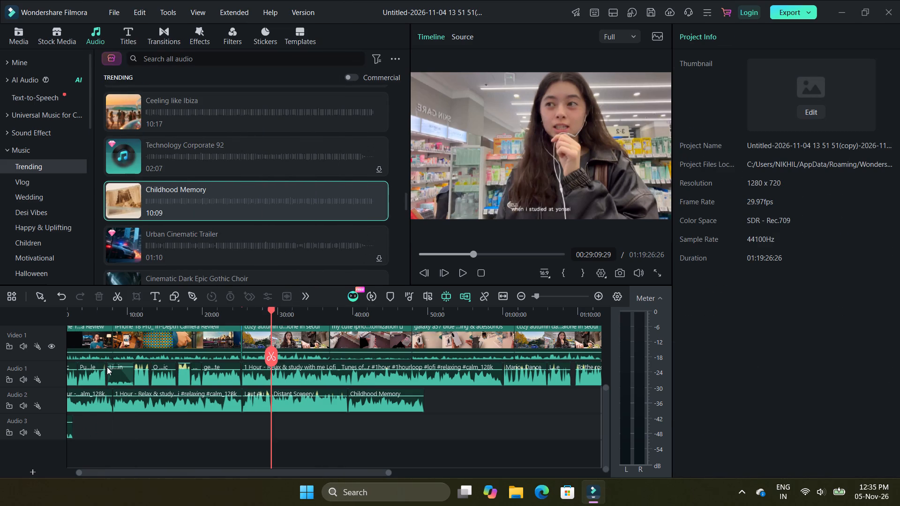
right_click(68, 427)
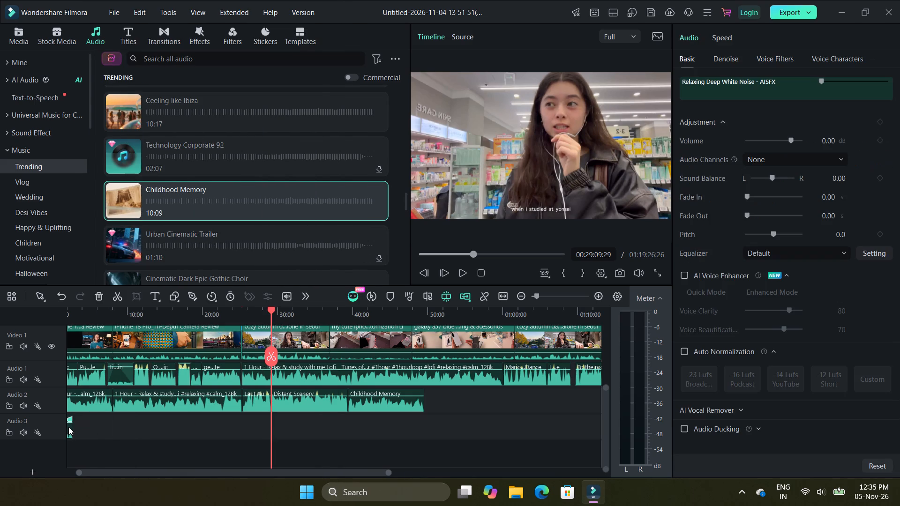
left_click(105, 134)
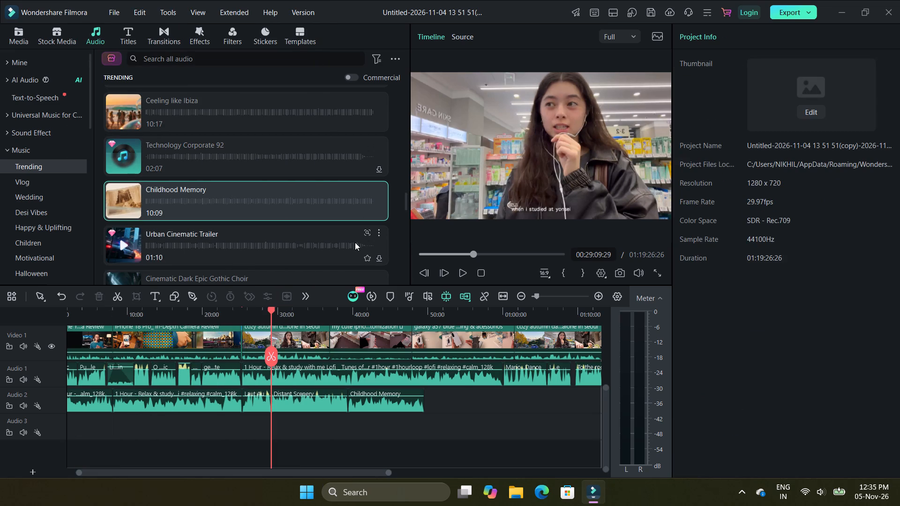
Play the timeline from about 20 seconds in and spot-check picture and sound at several points up to about 01:10:25.
left_click(423, 253)
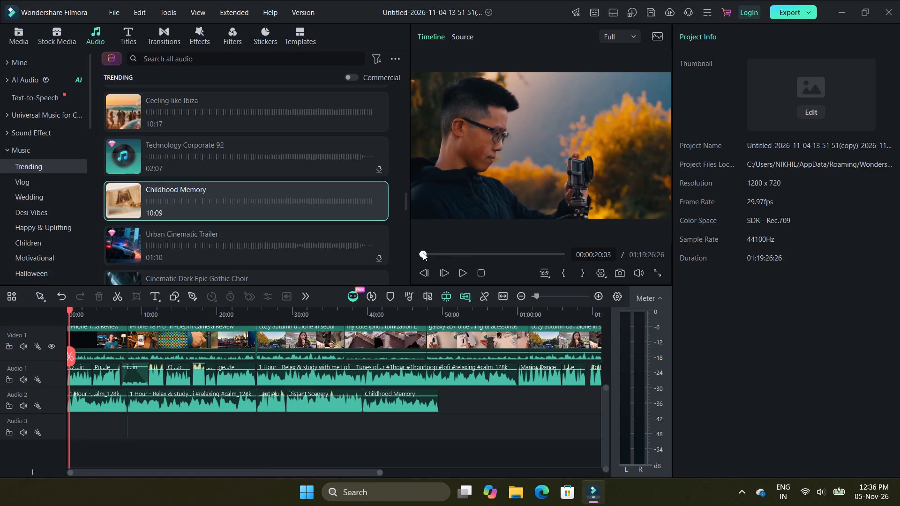
left_click(462, 273)
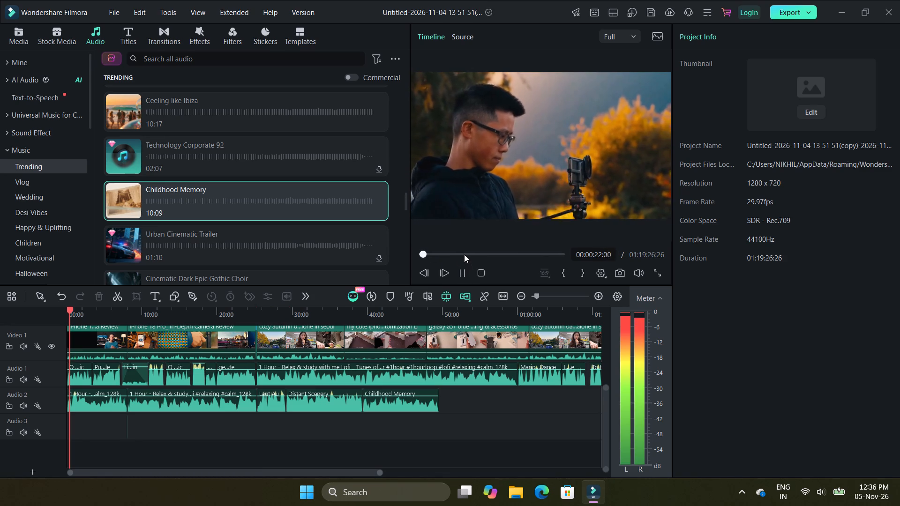
left_click(466, 254)
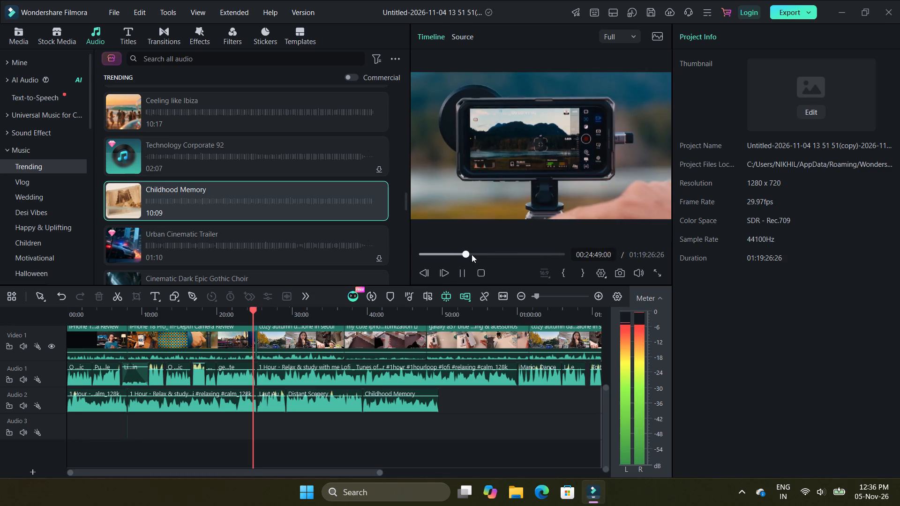
left_click(481, 252)
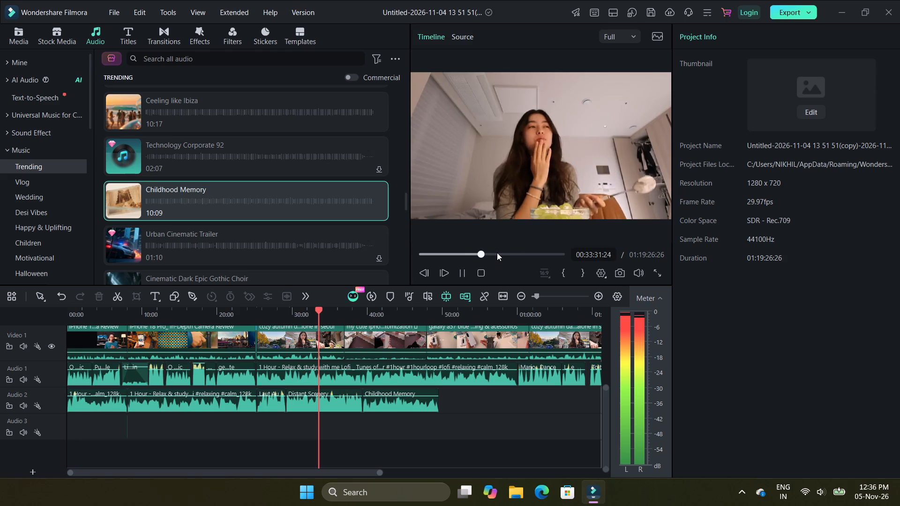
left_click(497, 253)
left_click(511, 253)
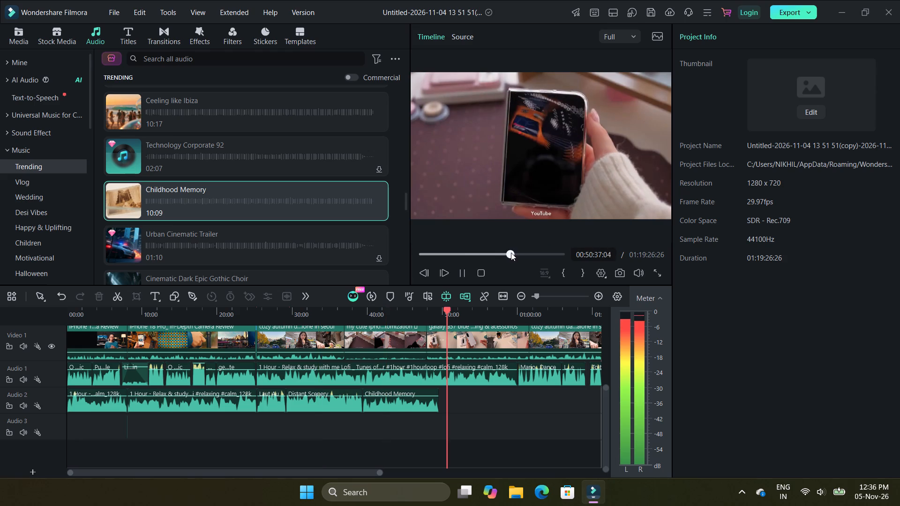
left_click(526, 254)
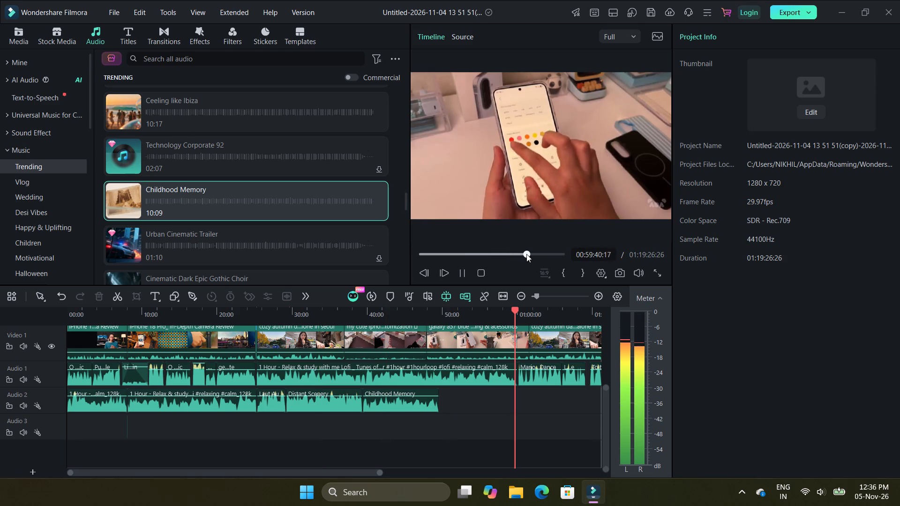
left_click(538, 253)
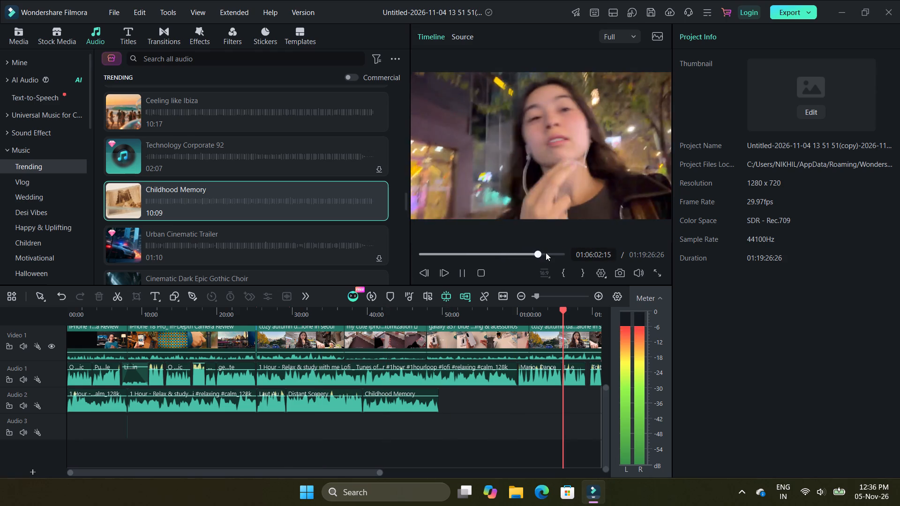
left_click(546, 253)
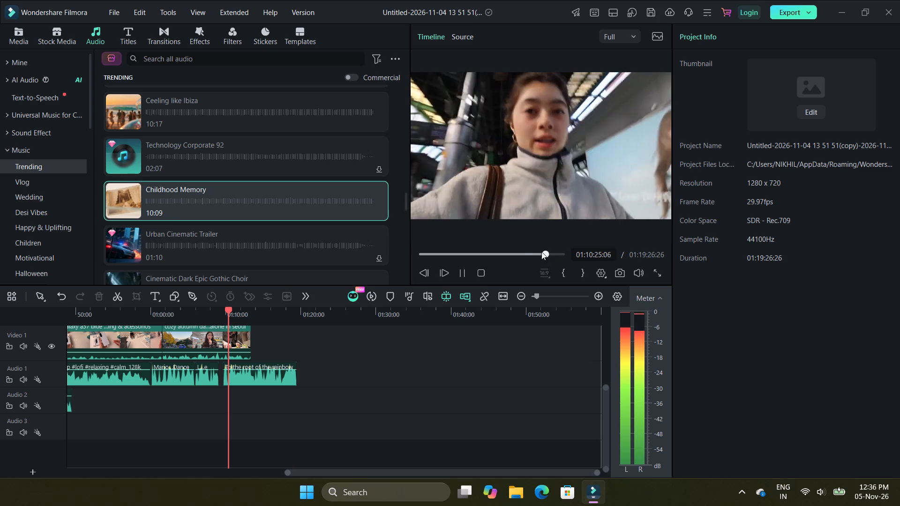
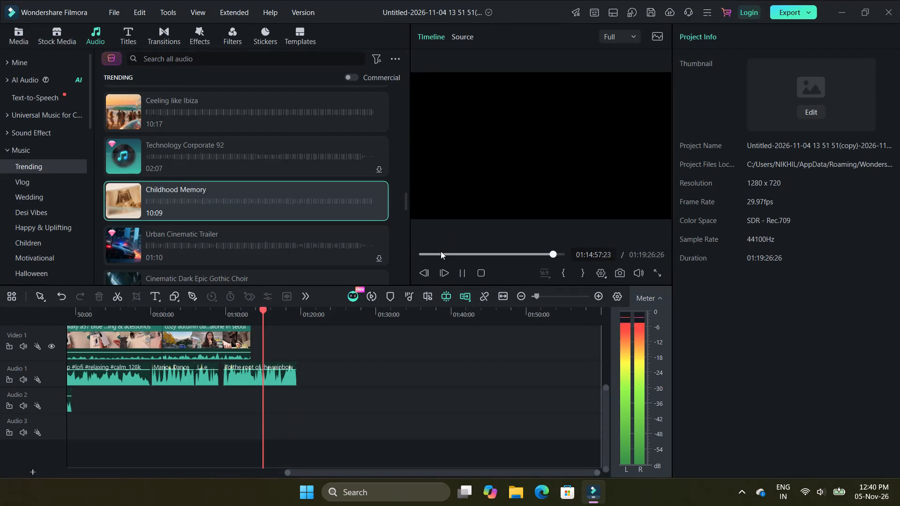
Split the "To the root of the rainbow" clip on Audio 1 at about 01:15:04 and delete the part after the cut.
left_click(268, 372)
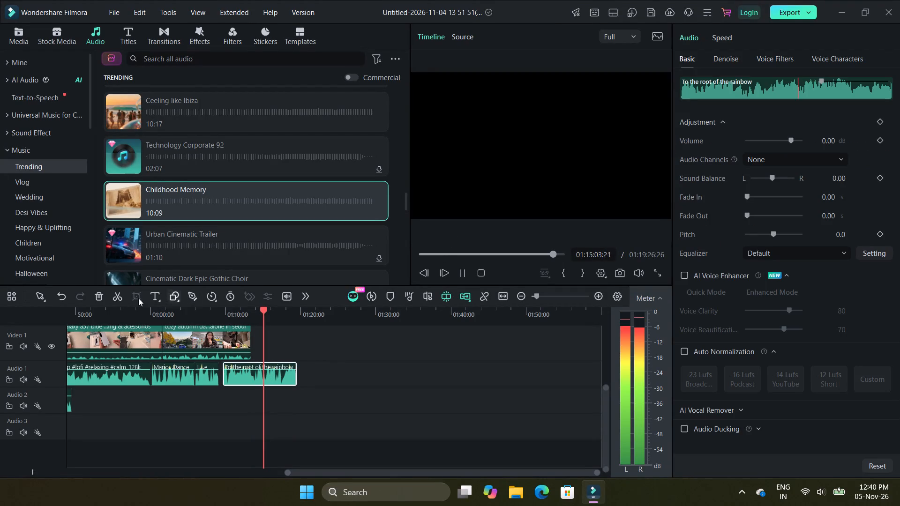
left_click(120, 298)
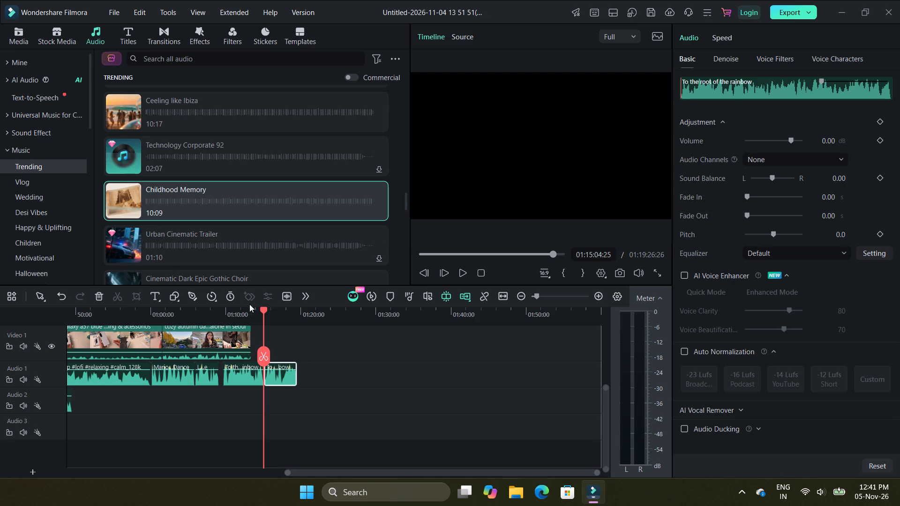
left_click(100, 296)
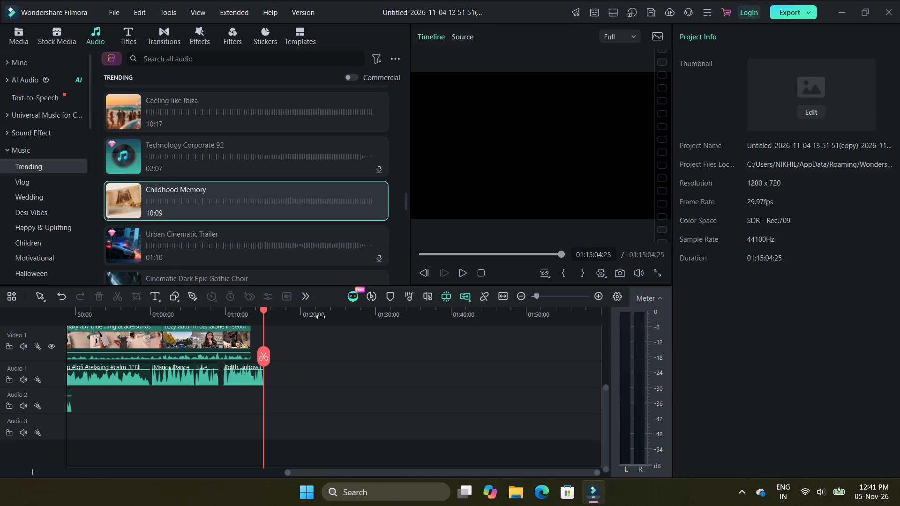
Play the timeline from about 00:09:30 to check picture and sound.
left_click(440, 254)
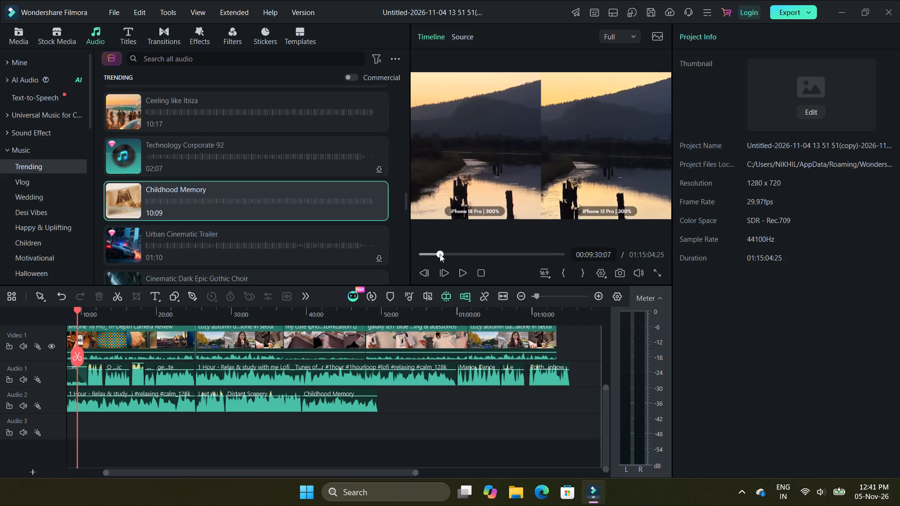
left_click(463, 272)
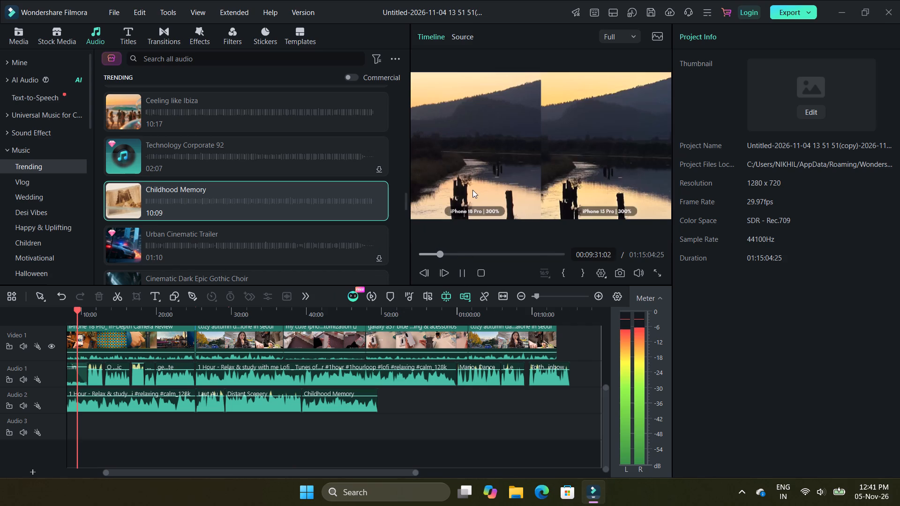
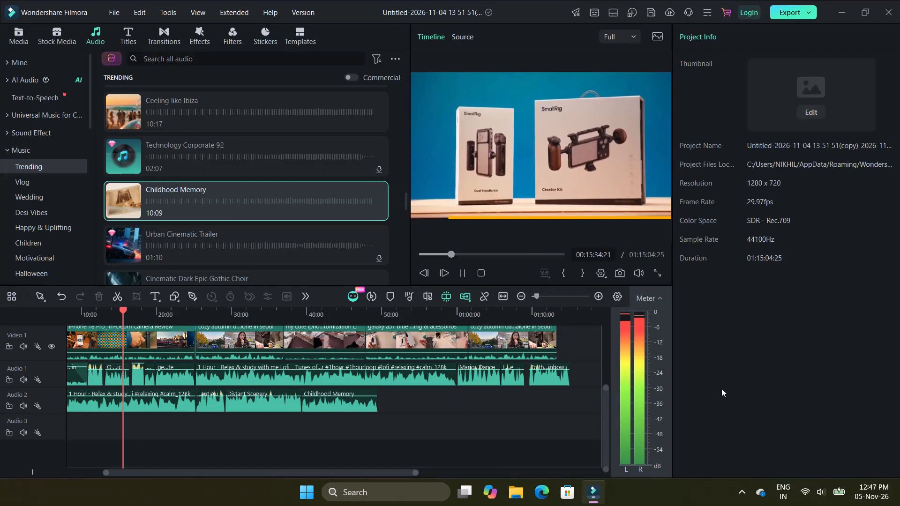
Show the hidden system tray icons on the Windows taskbar.
left_click(741, 491)
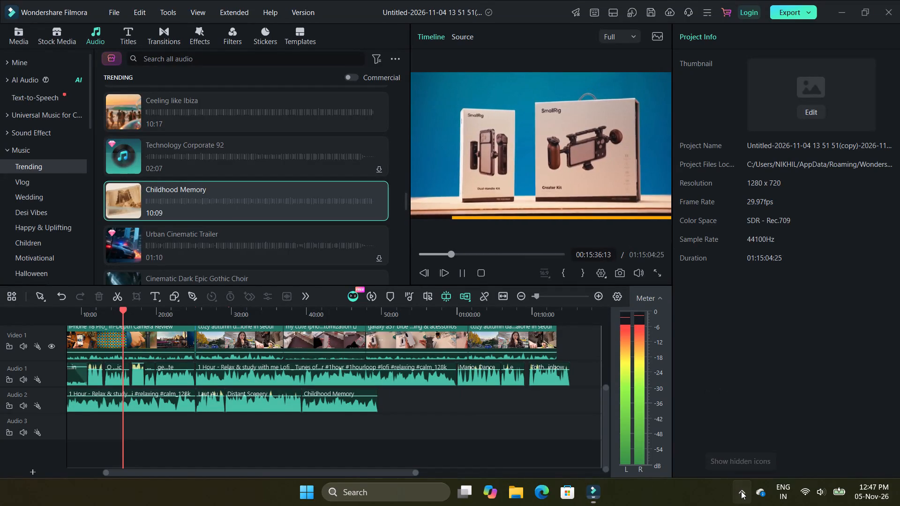
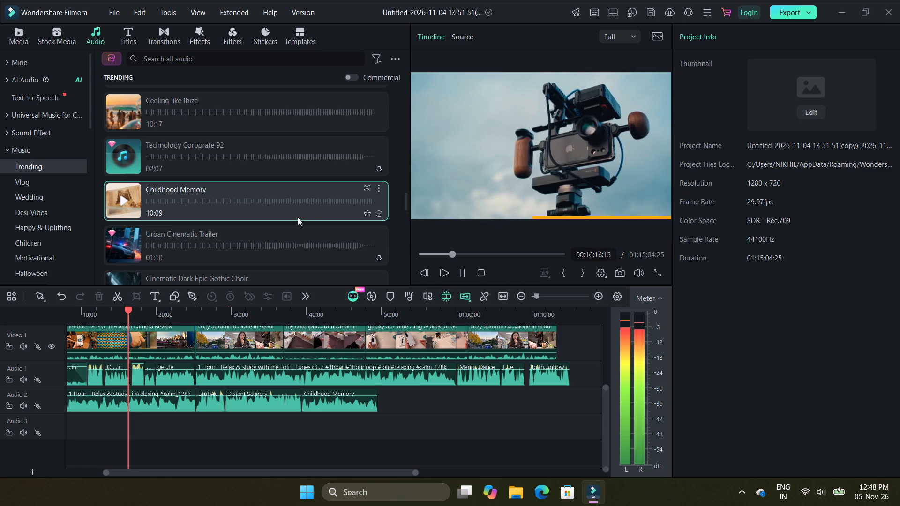
Add the Planetary Pioneer track from Trending music to Audio 2, directly after the Childhood Memory clip.
scroll(293, 217, "down", 2)
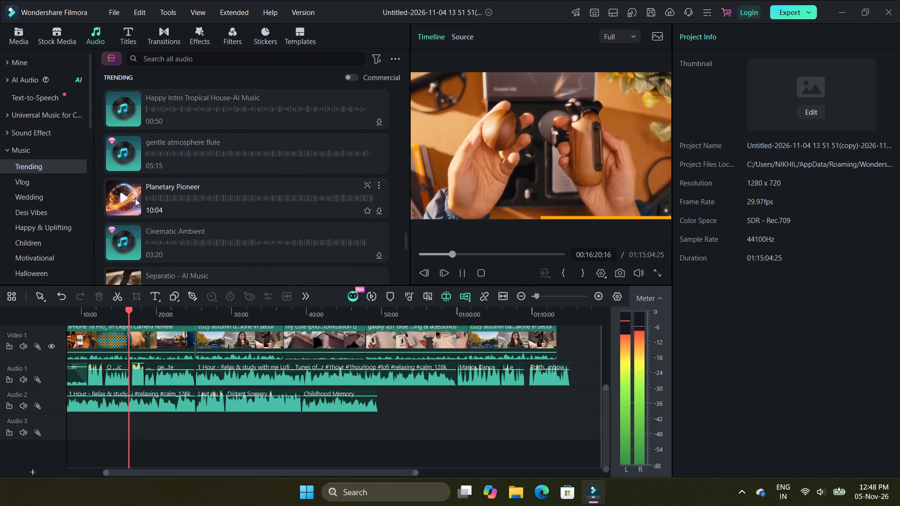
left_click_drag(135, 198, 384, 399)
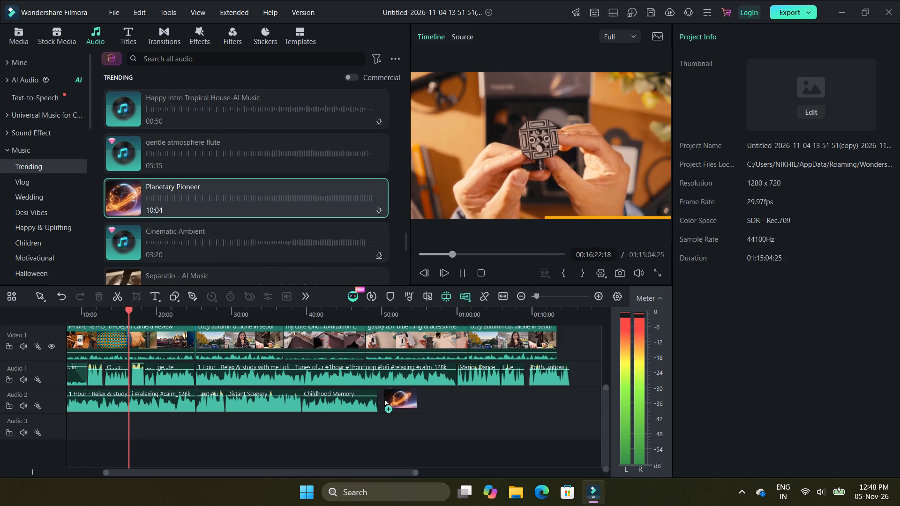
left_click_drag(384, 399, 380, 399)
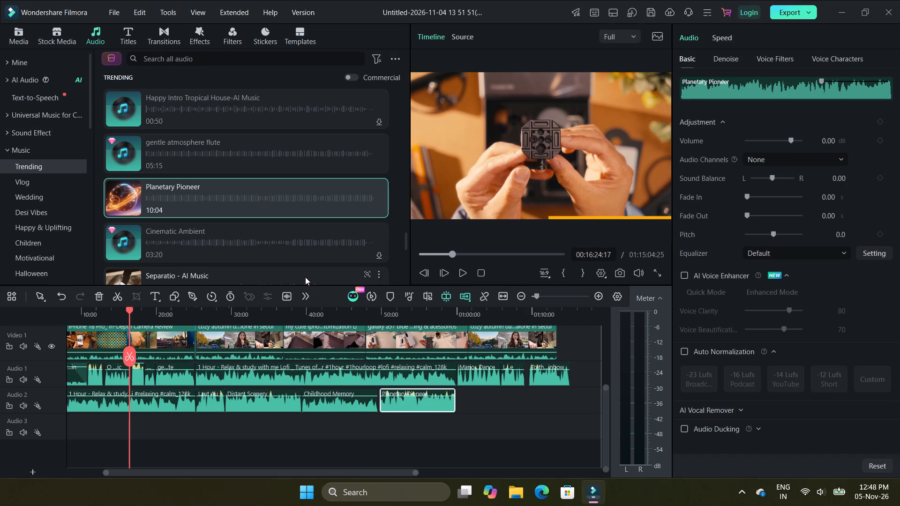
Resume playback of the timeline preview from the current playhead position.
left_click(463, 269)
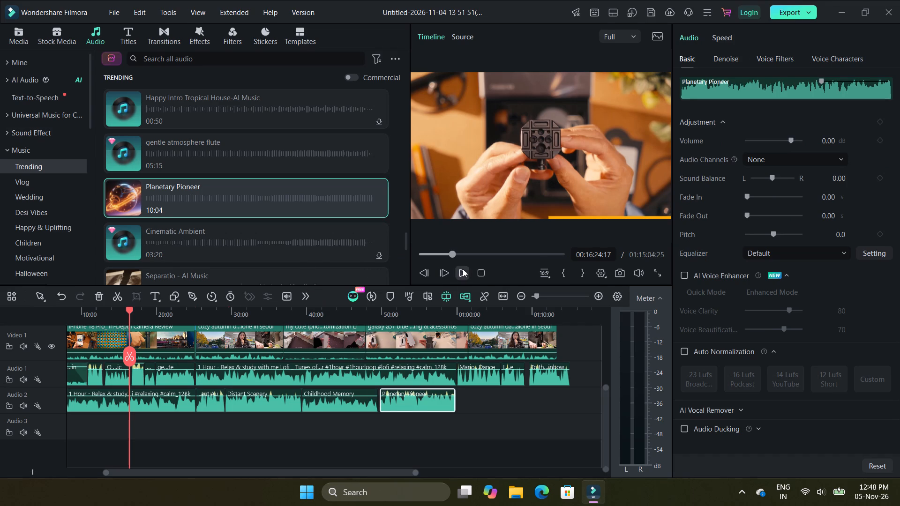
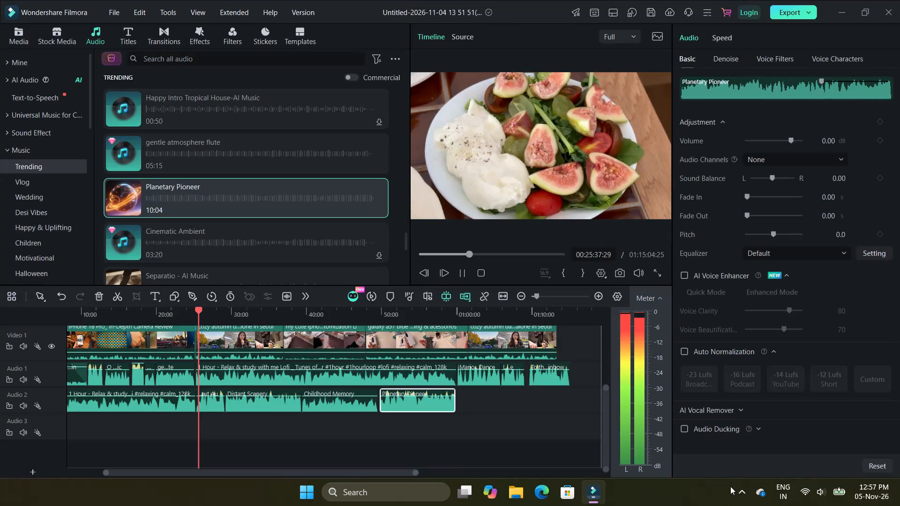
Show the hidden background app icons in the Windows system tray.
left_click(742, 490)
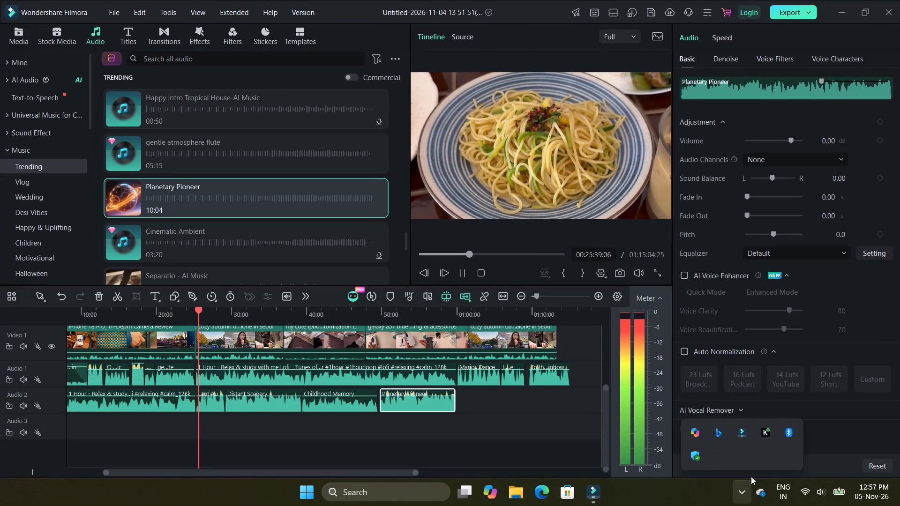
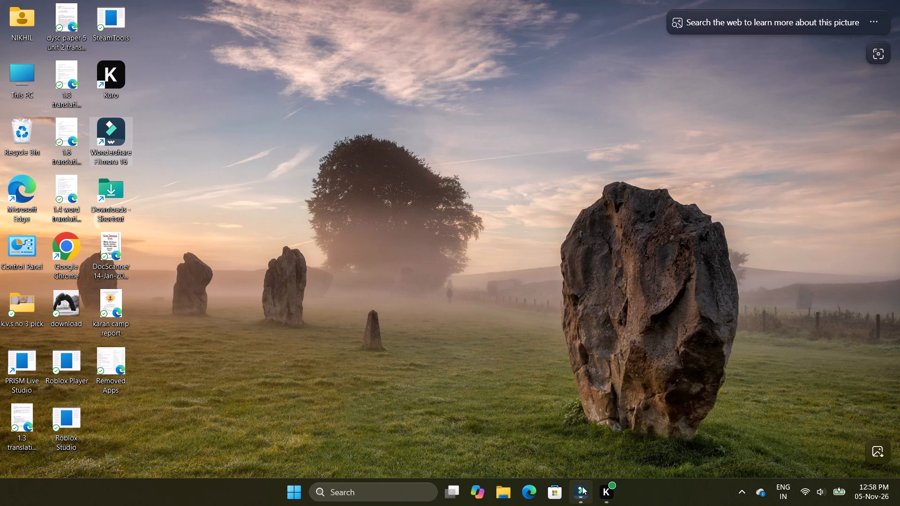
Switch back to the Wondershare Filmora project window.
left_click(580, 485)
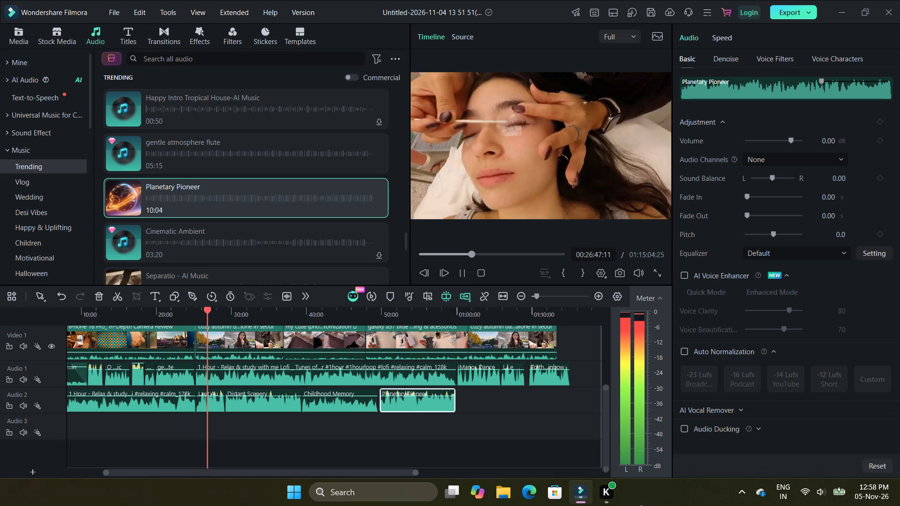
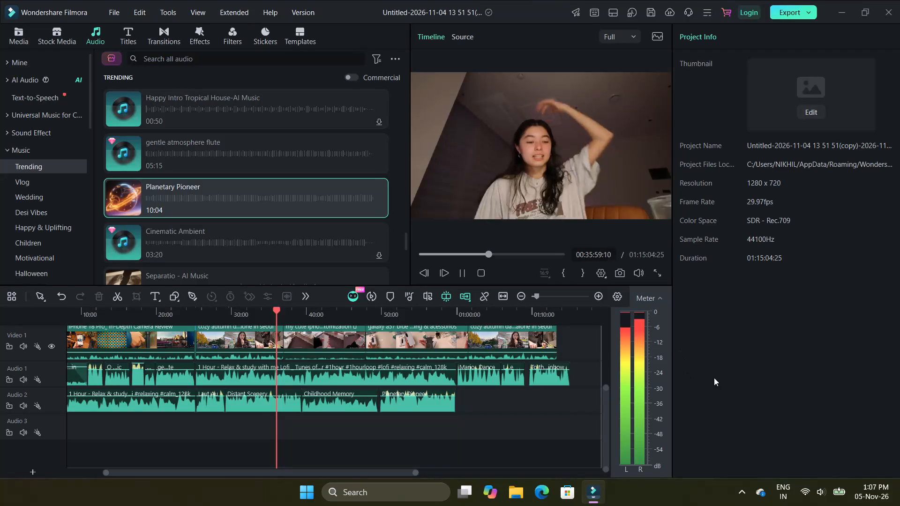
Show the hidden notification-area icons on the Windows taskbar.
left_click(742, 491)
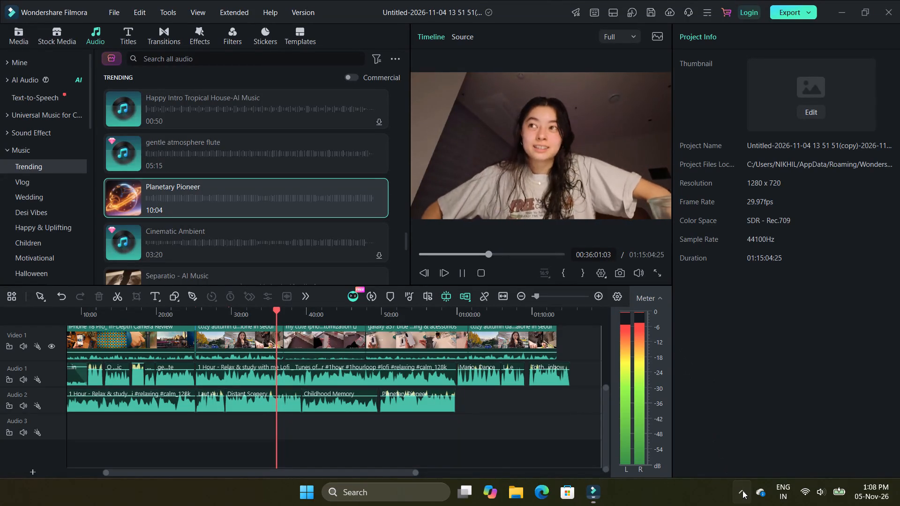
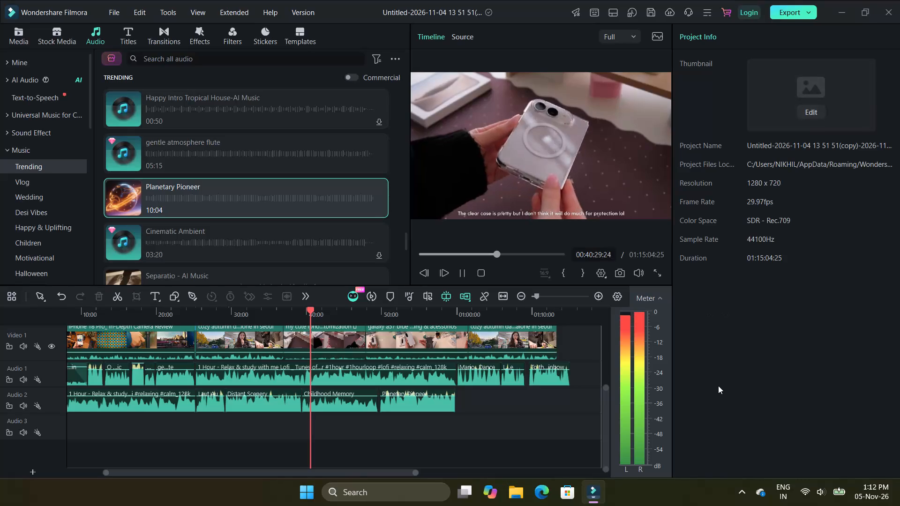
Show the hidden notification-area icons on the Windows taskbar again.
left_click(743, 491)
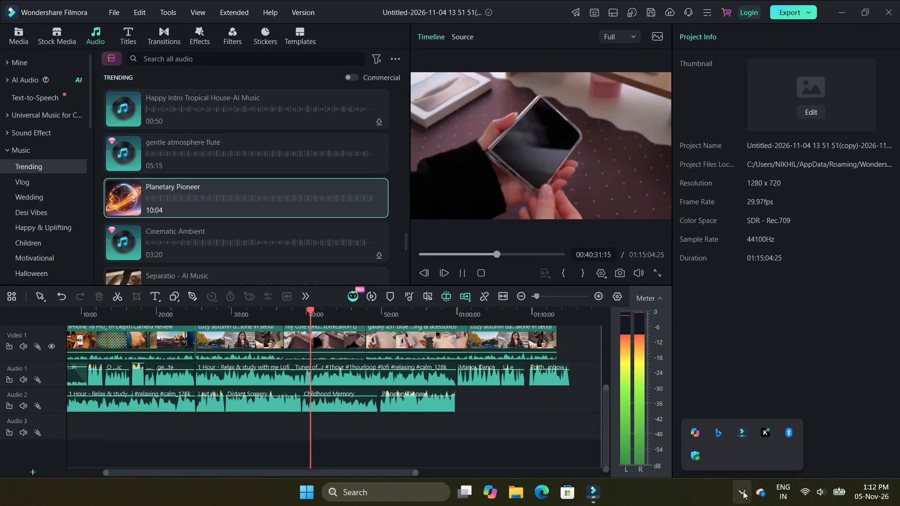
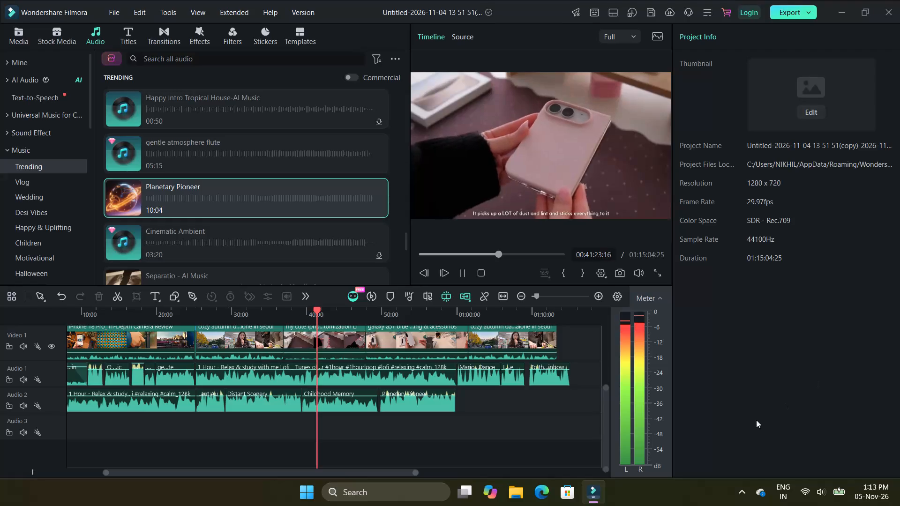
Show the hidden notification-area icons on the Windows taskbar.
triple_click(744, 492)
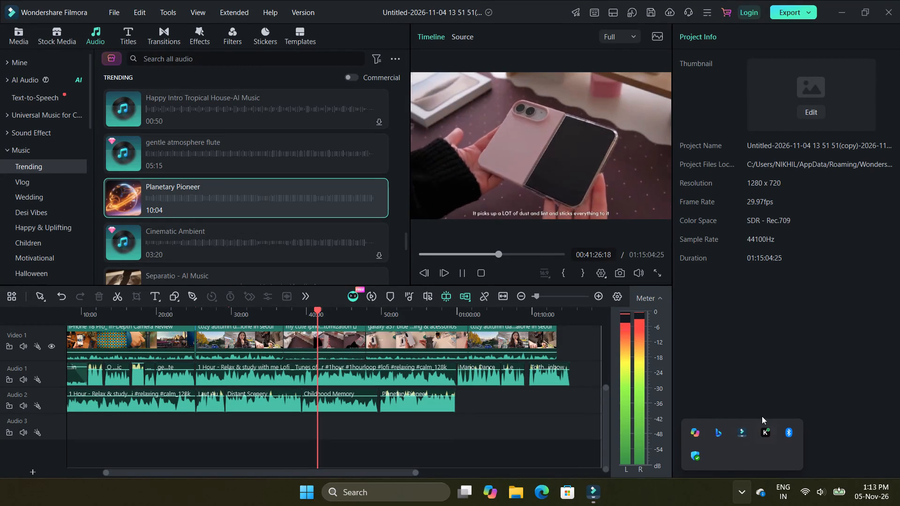
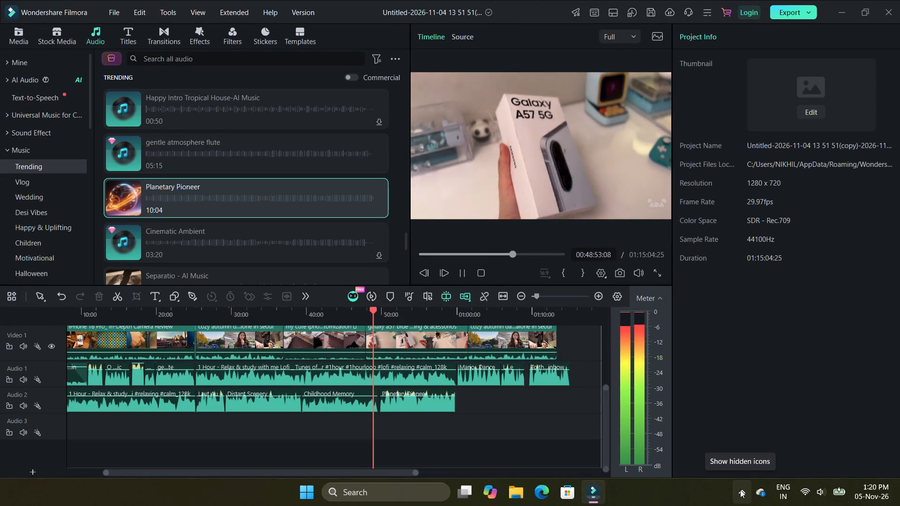
Show the hidden notification-area icons on the Windows taskbar.
left_click(740, 490)
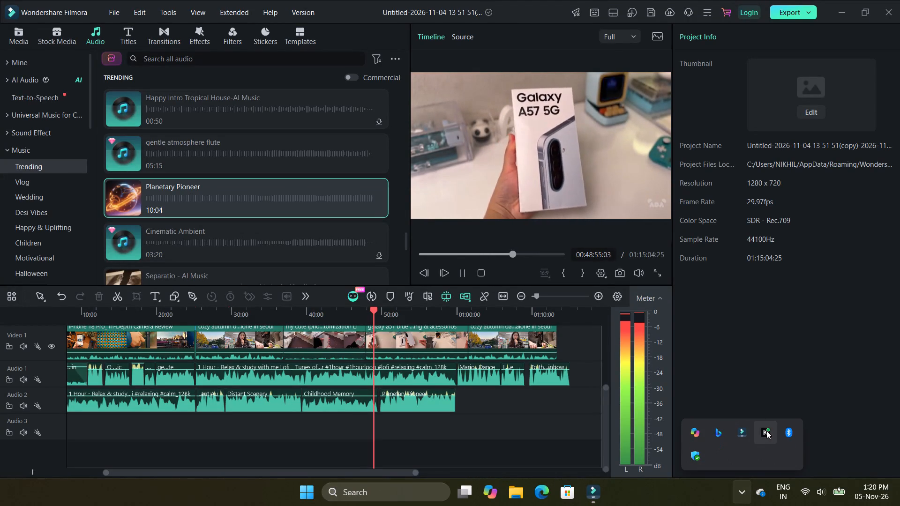
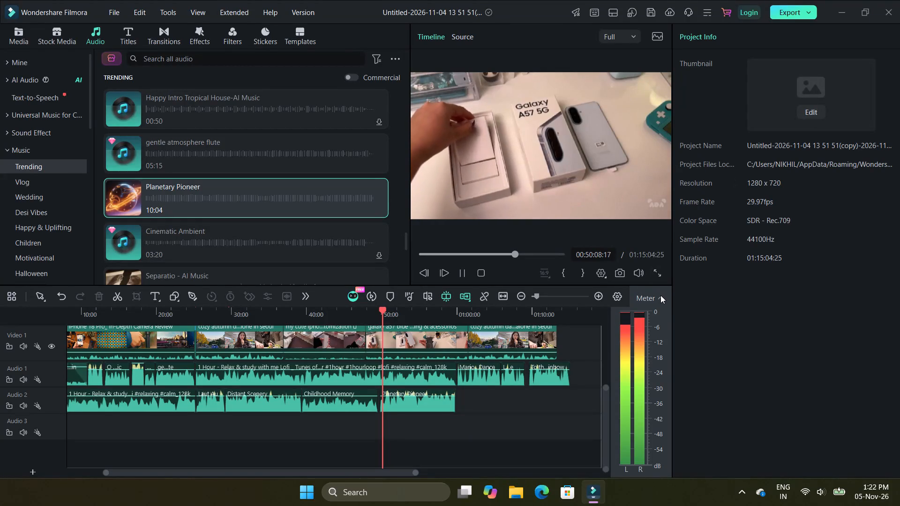
Collapse the audio level meter beside the timeline.
left_click(659, 296)
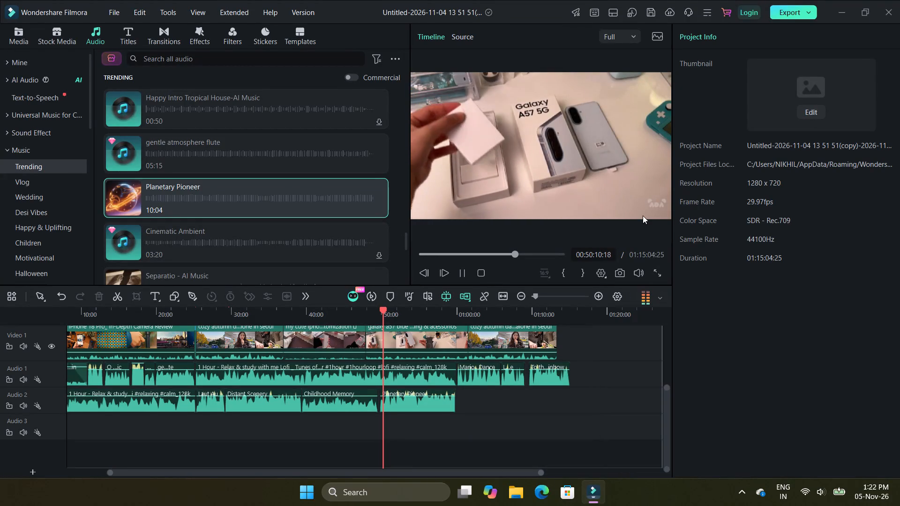
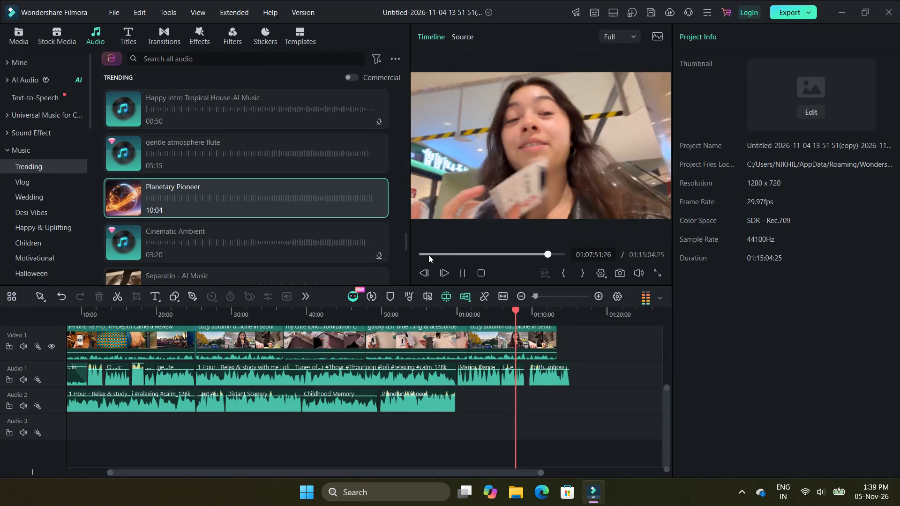
Jump the preview playback back near the start of the project, to about 00:03:10, to review the early section.
left_click(428, 255)
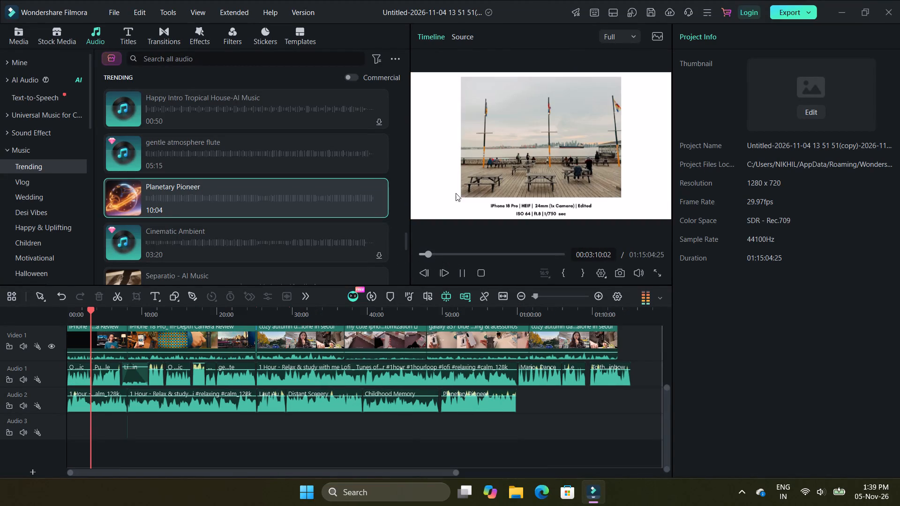